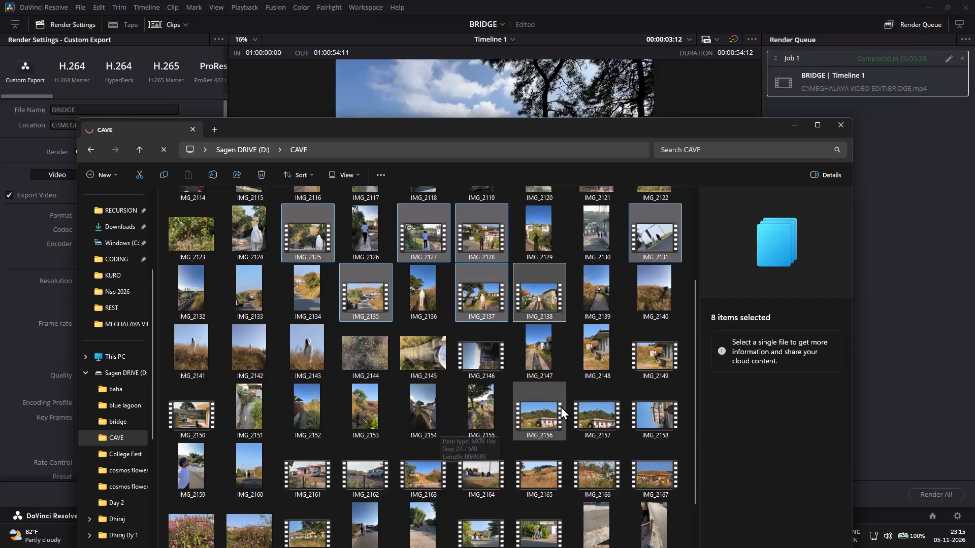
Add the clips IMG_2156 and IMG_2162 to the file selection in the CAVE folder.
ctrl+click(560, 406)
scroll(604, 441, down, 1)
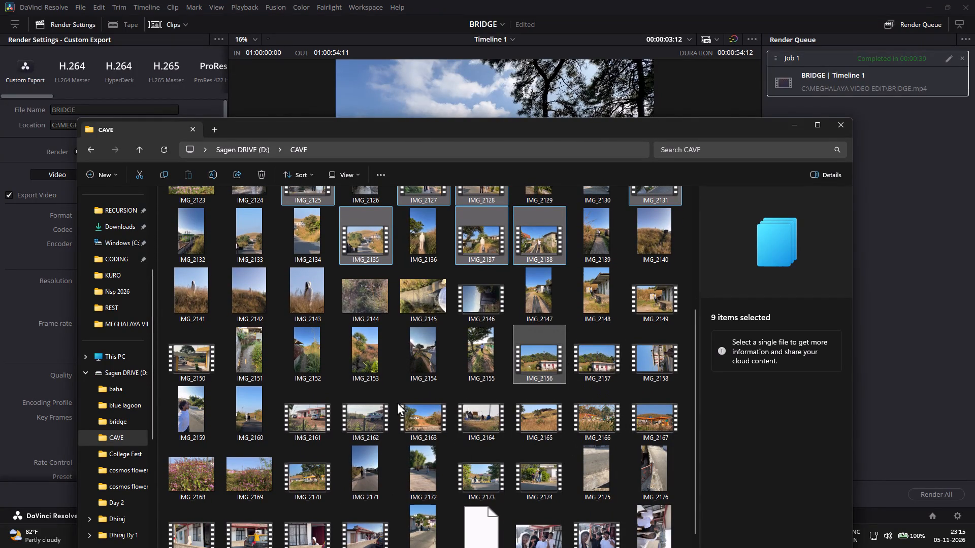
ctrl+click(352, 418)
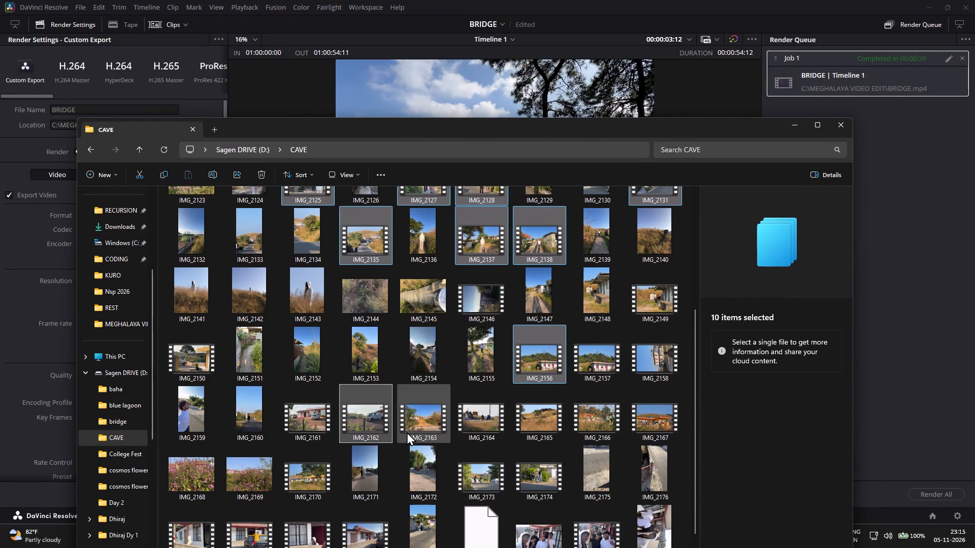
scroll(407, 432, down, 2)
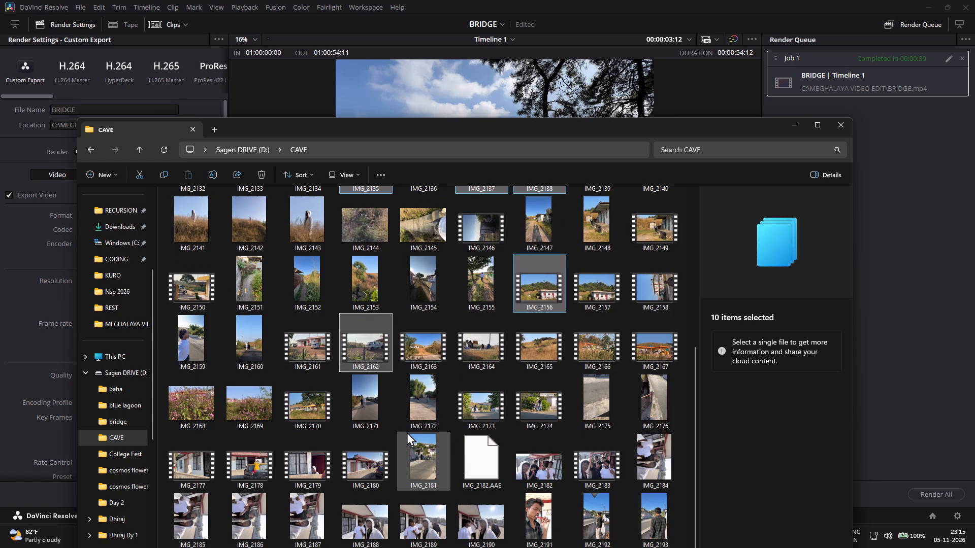
Start a fresh selection in the CAVE folder with IMG_2163, IMG_2106, IMG_2125, IMG_2128, IMG_2129 and IMG_2131.
click(429, 348)
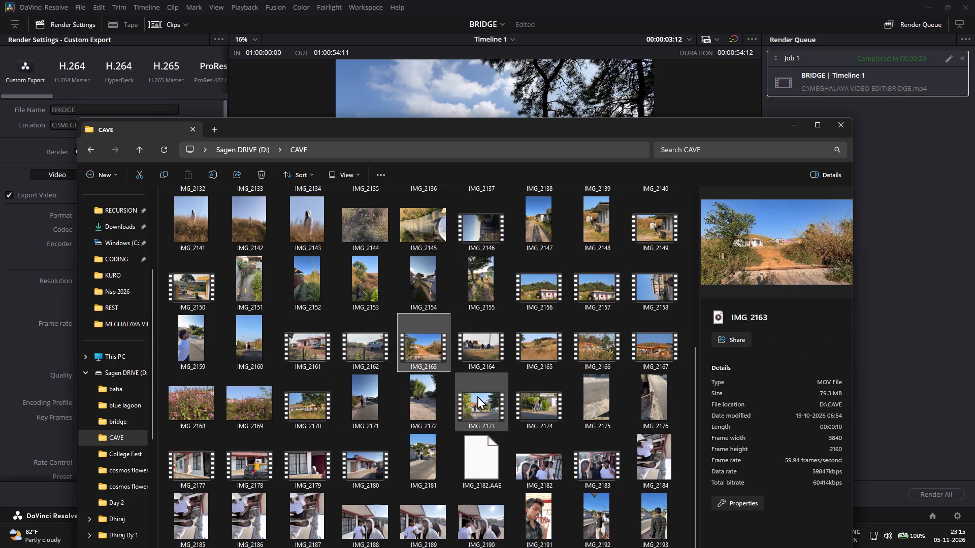
scroll(445, 353, up, 4)
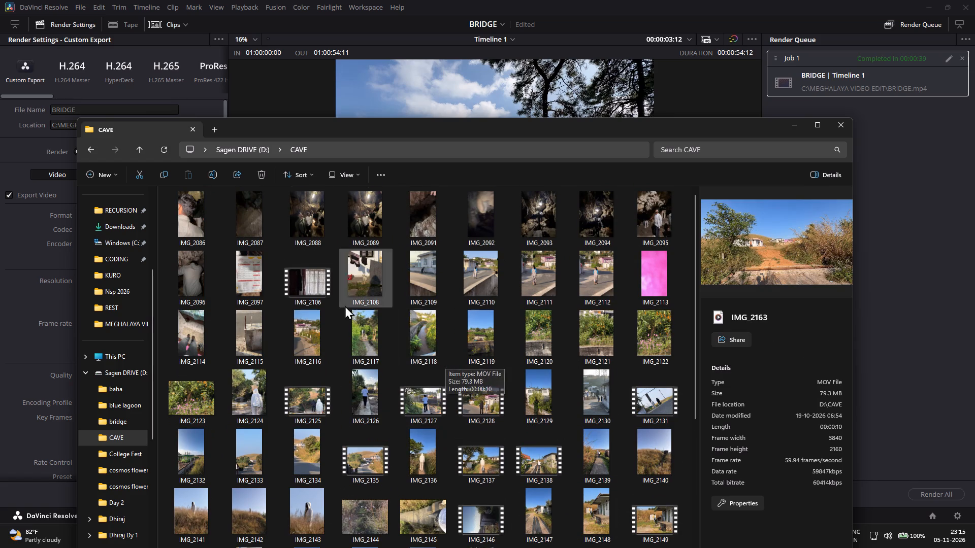
ctrl+click(308, 277)
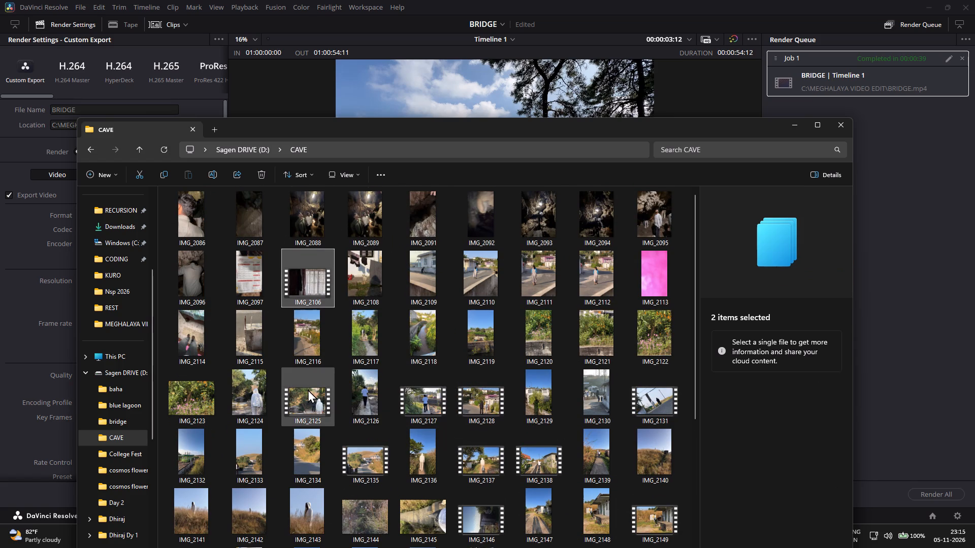
ctrl+click(308, 389)
ctrl+click(507, 399)
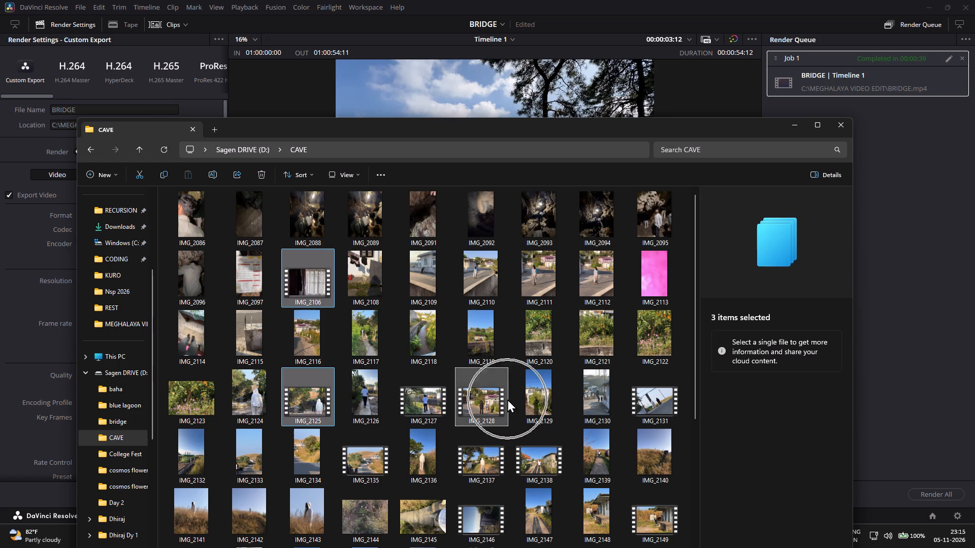
ctrl+click(540, 404)
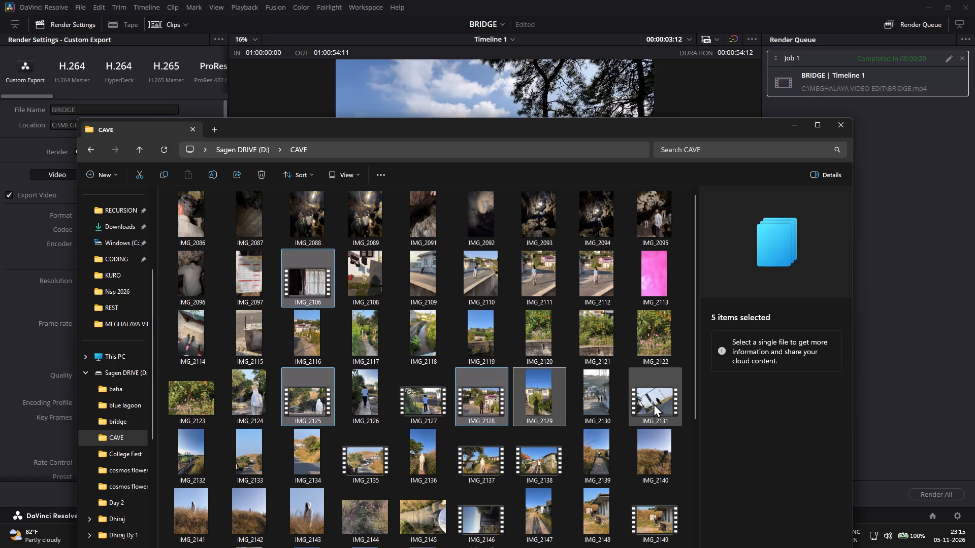
ctrl+click(654, 403)
Add the clips IMG_2135, IMG_2137, IMG_2138, IMG_2156, IMG_2162 and IMG_2161 to the selection.
scroll(569, 421, down, 1)
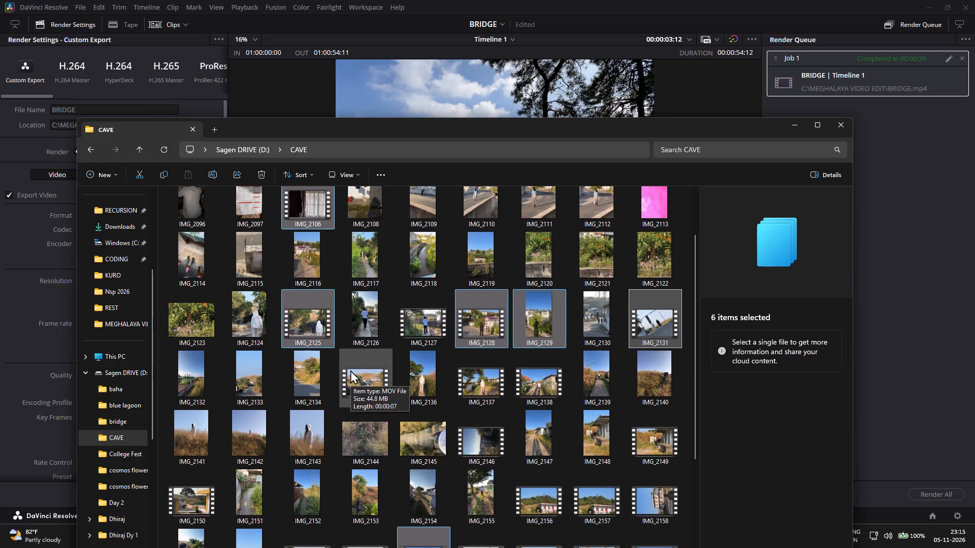
ctrl+click(375, 359)
ctrl+click(494, 377)
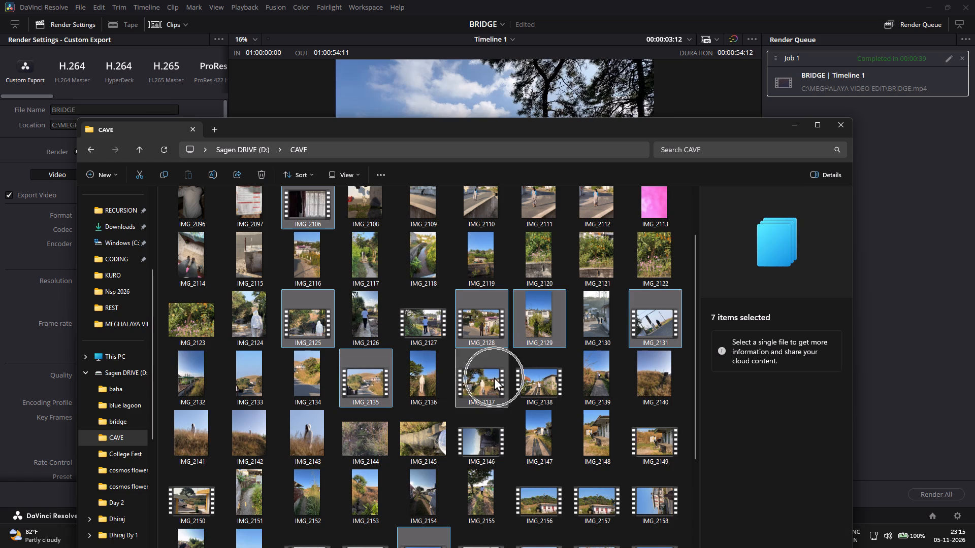
ctrl+click(547, 389)
ctrl+scroll(606, 433, down, 2)
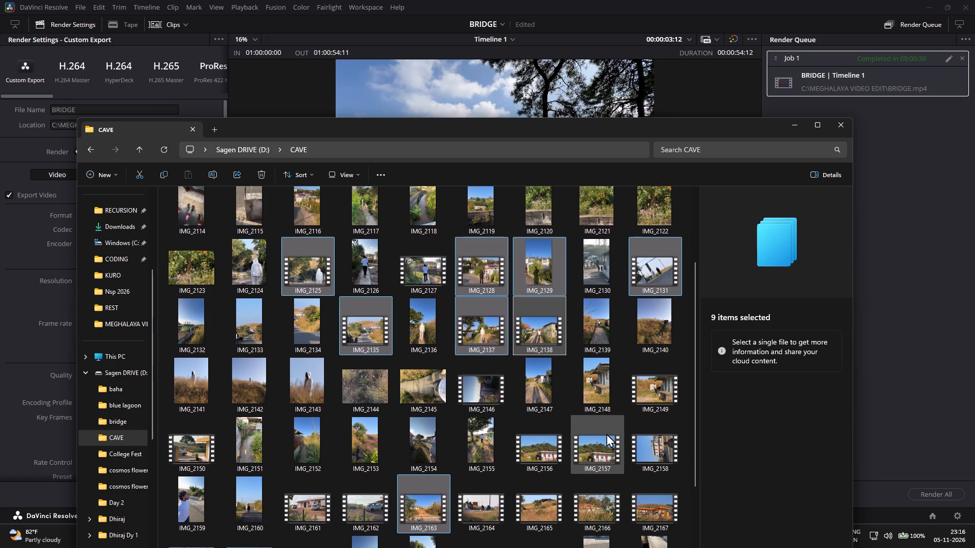
ctrl+scroll(606, 433, down, 2)
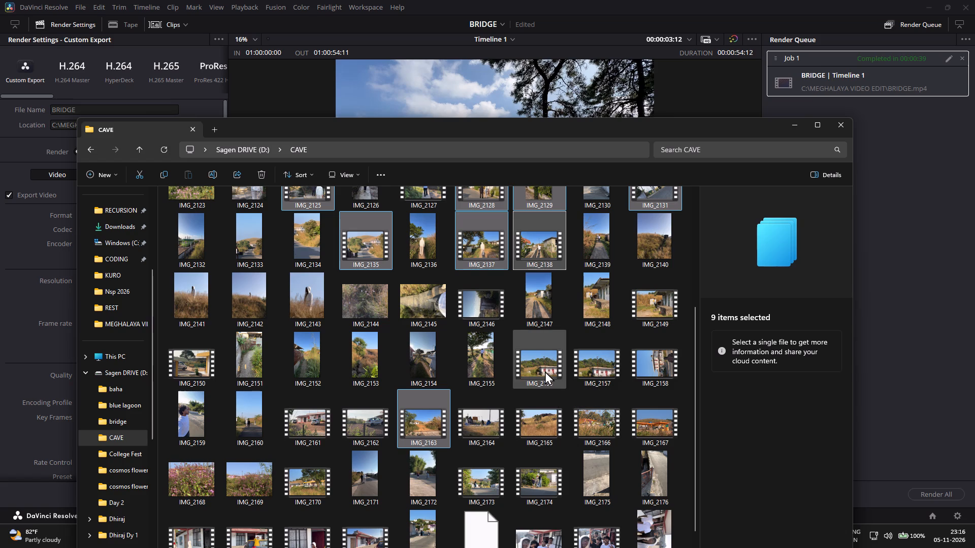
ctrl+click(545, 371)
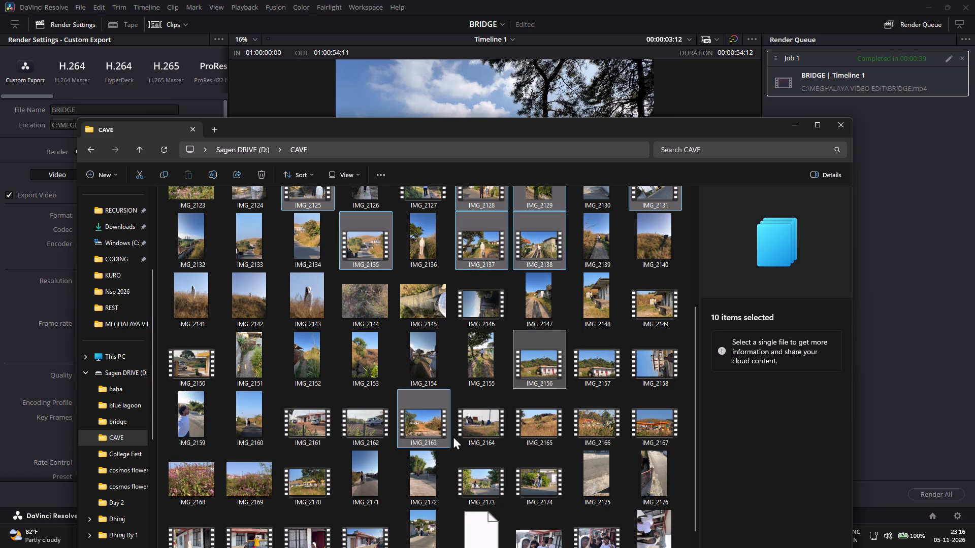
ctrl+click(359, 423)
ctrl+click(312, 418)
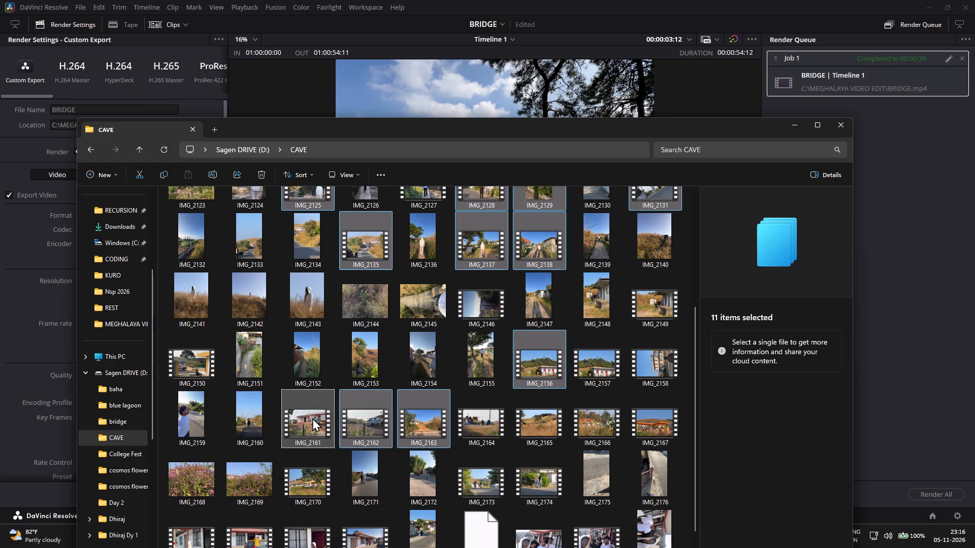
Extend the selection with the clips IMG_2164, IMG_2165, IMG_2167 and IMG_2173.
ctrl+scroll(478, 471, down, 1)
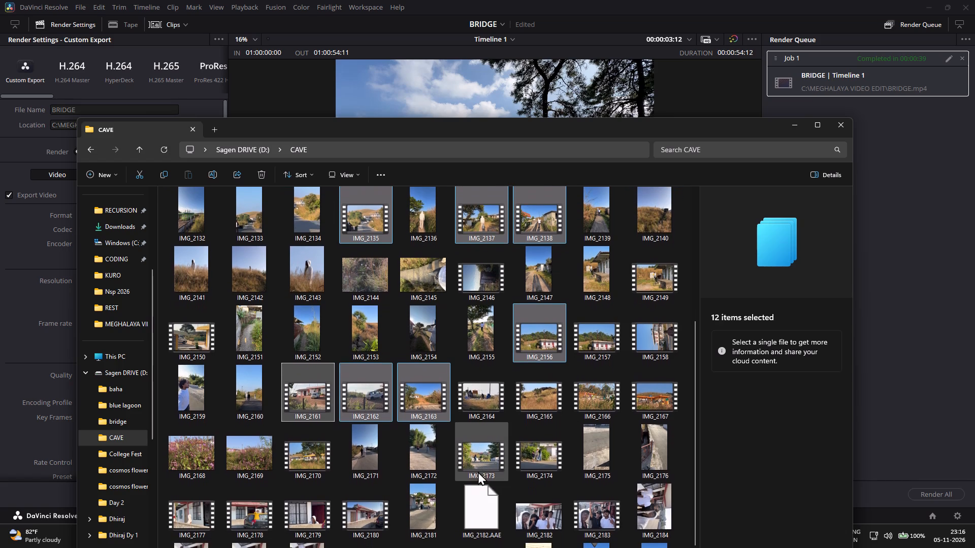
ctrl+click(490, 392)
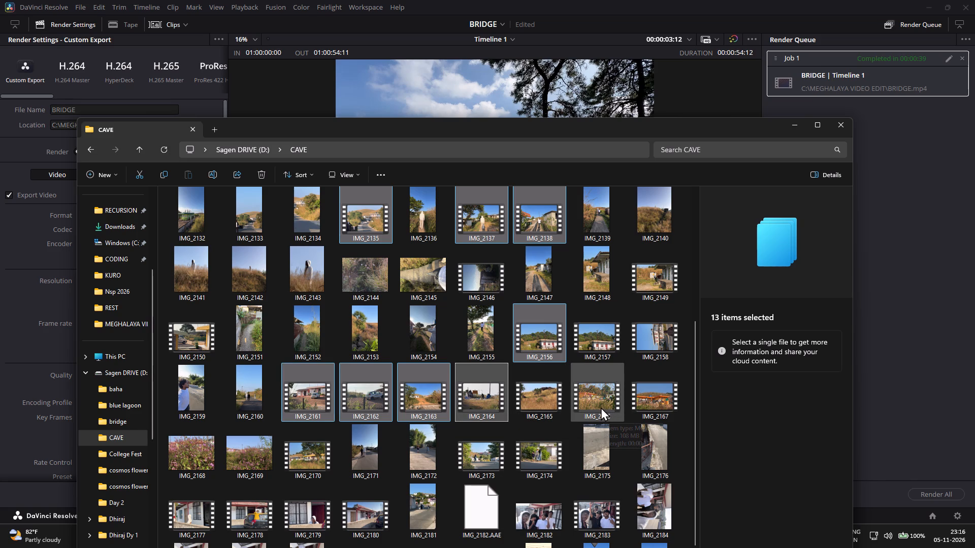
ctrl+click(532, 403)
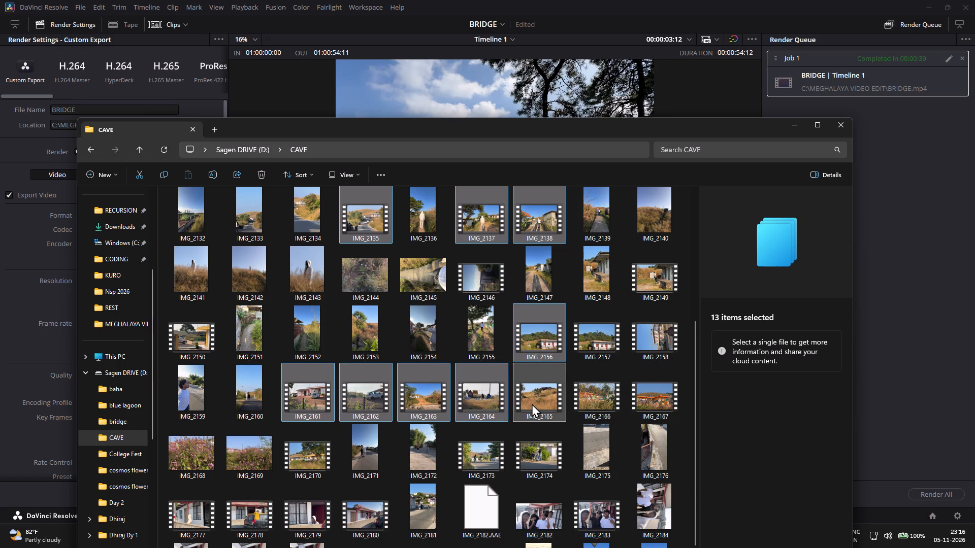
ctrl+click(638, 401)
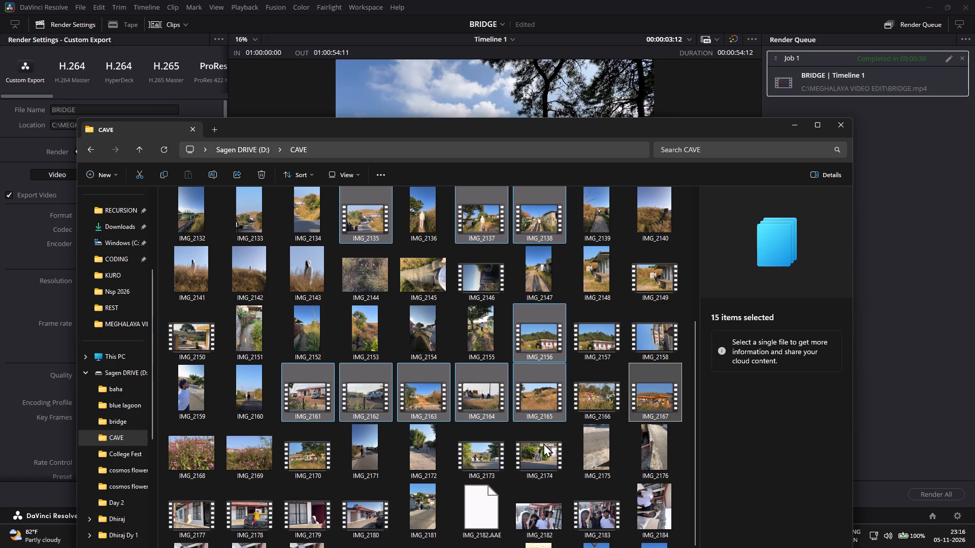
ctrl+scroll(524, 450, down, 1)
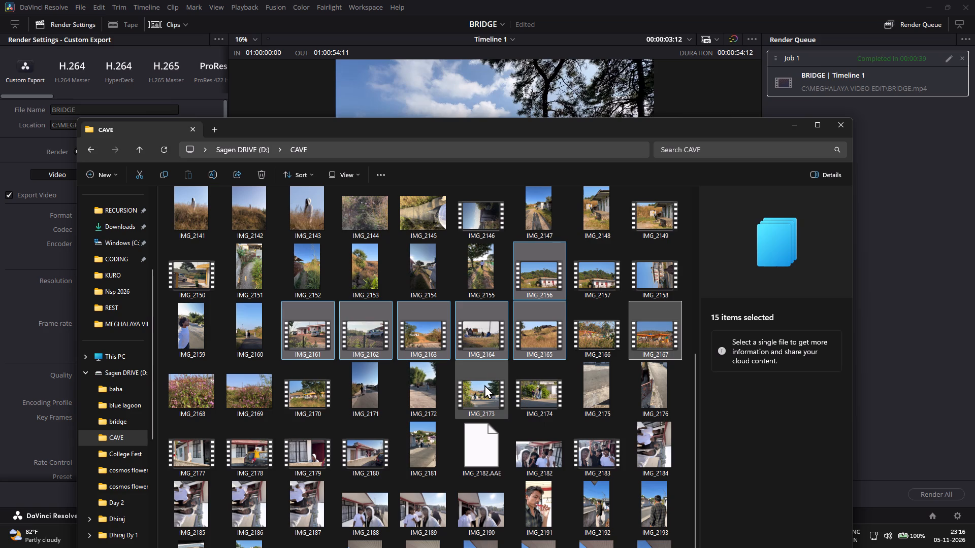
ctrl+click(484, 385)
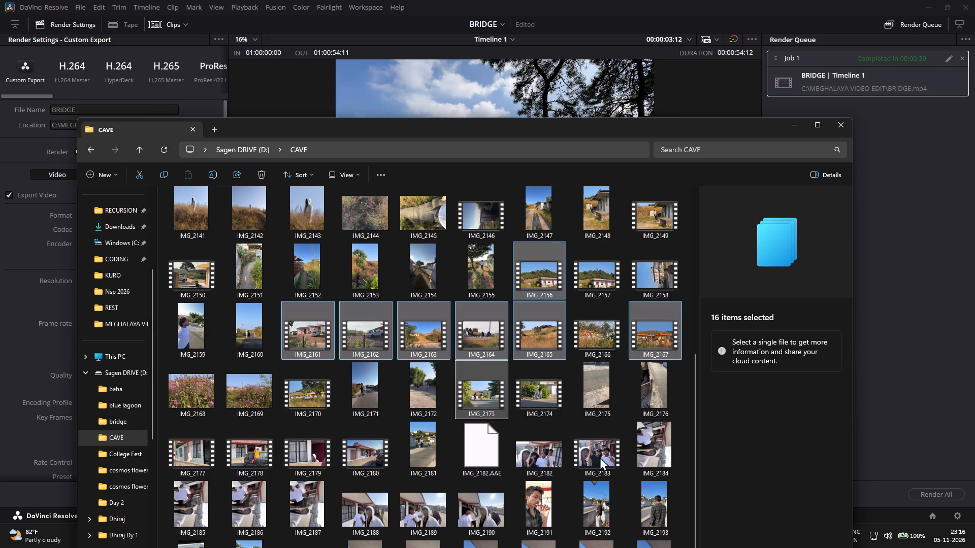
Add the clips IMG_2178, IMG_2180, IMG_2183 and IMG_2196 to the selection in the CAVE folder.
ctrl+scroll(582, 436, down, 1)
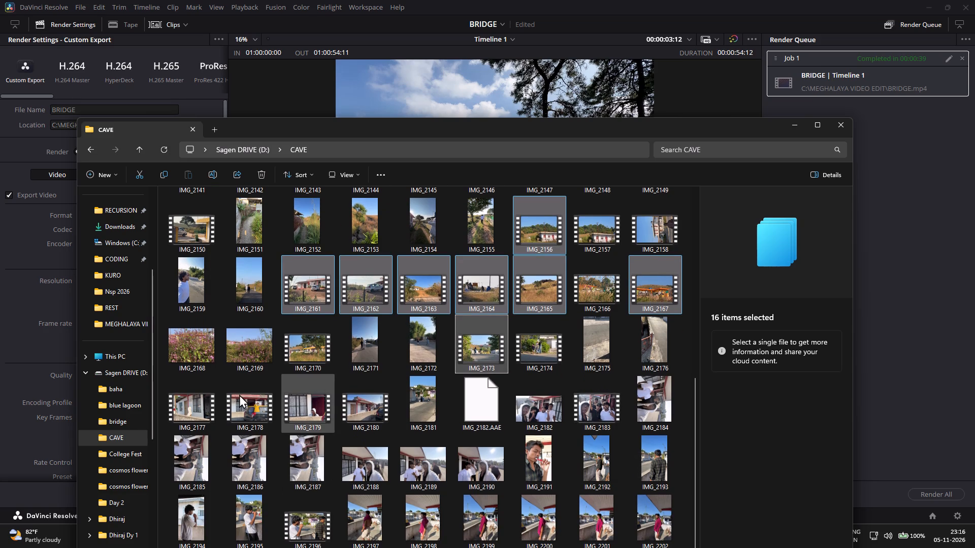
ctrl+click(239, 394)
ctrl+scroll(362, 446, down, 1)
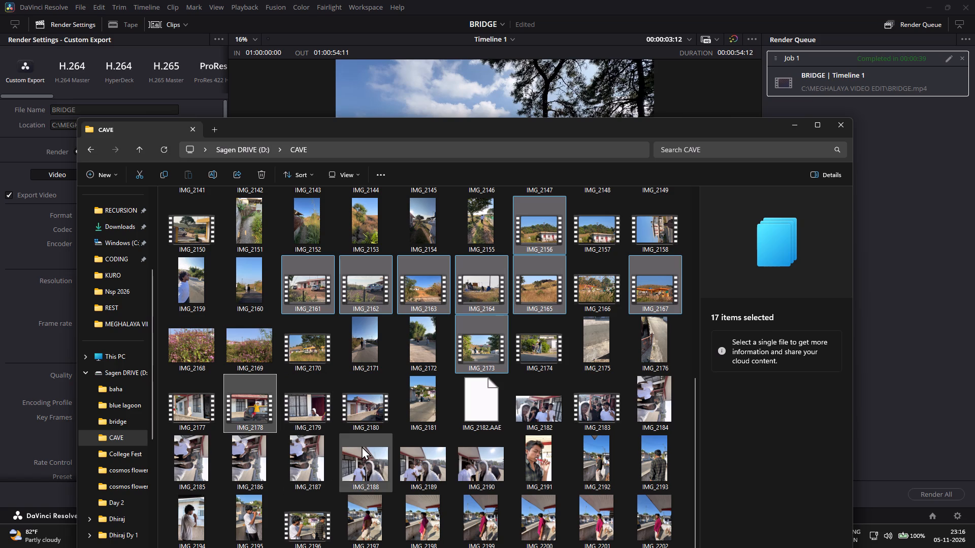
ctrl+scroll(362, 446, down, 3)
ctrl+click(353, 406)
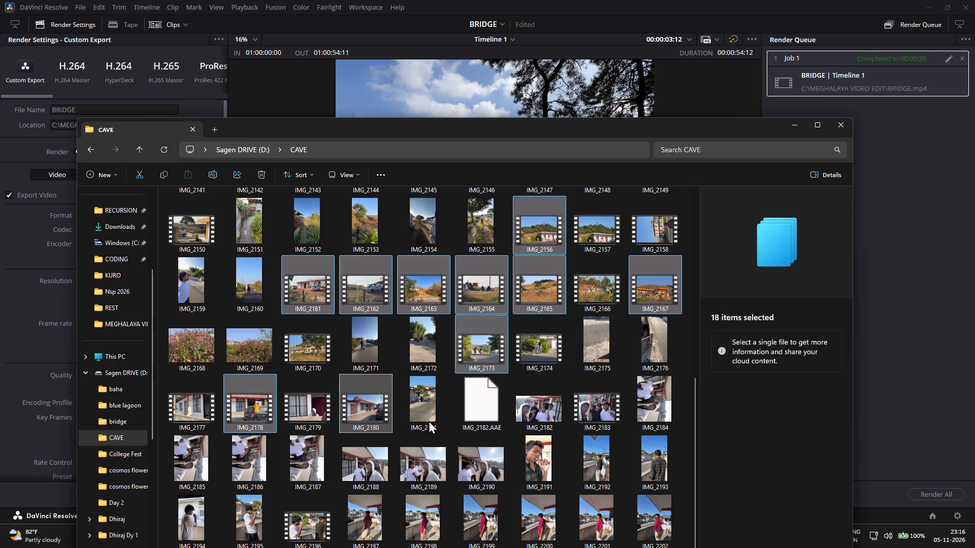
ctrl+scroll(510, 452, down, 2)
ctrl+drag(694, 416, 694, 457)
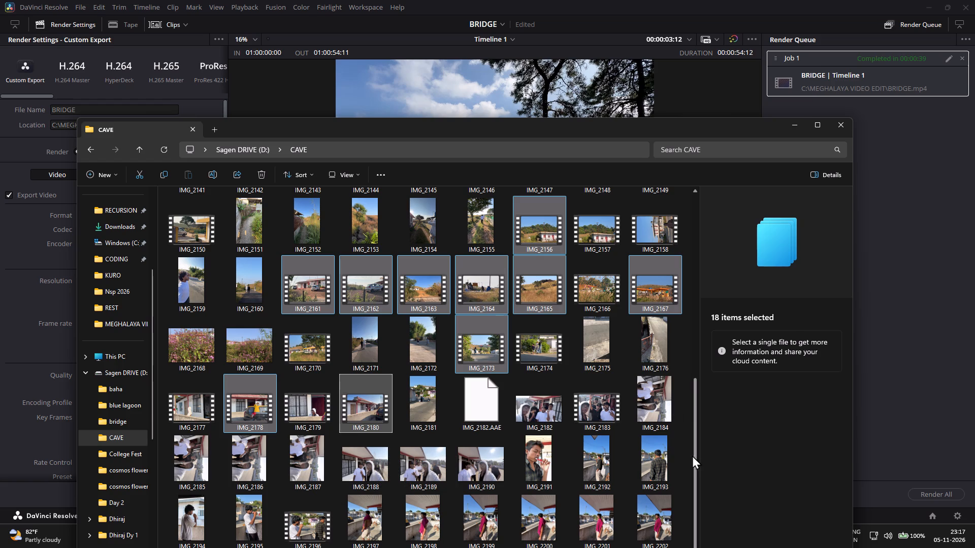
ctrl+click(603, 402)
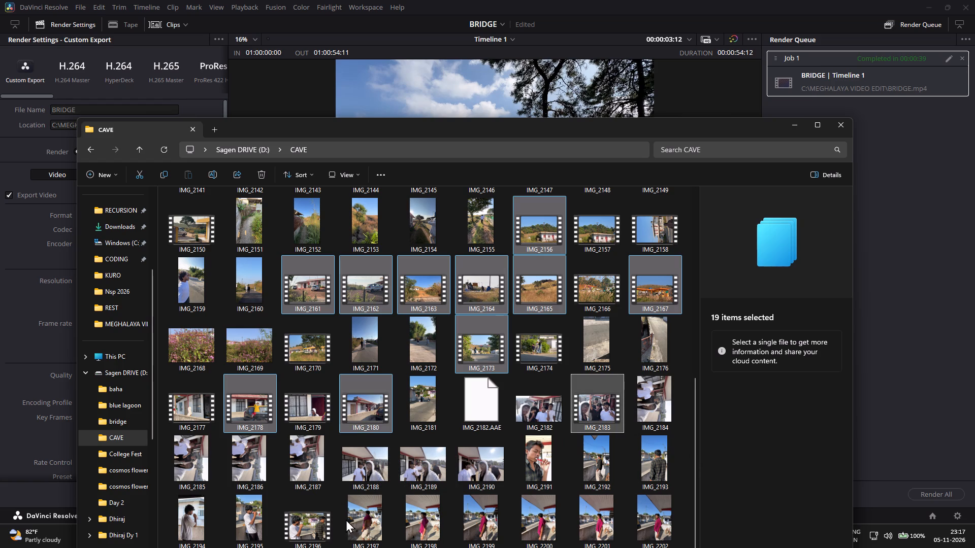
ctrl+click(304, 519)
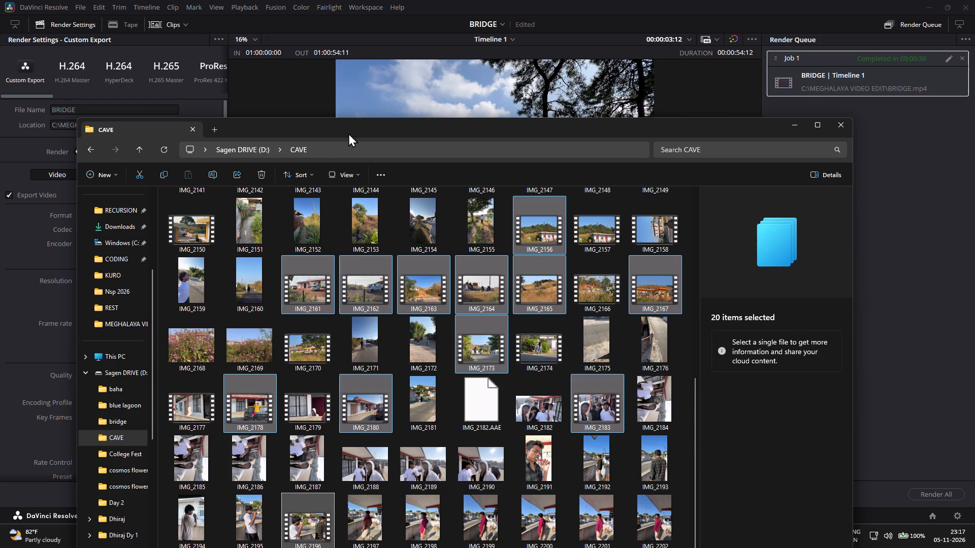
Move the CAVE folder window aside, switch to DaVinci Resolve and create a new project named CAVE.
drag(357, 122, 596, 139)
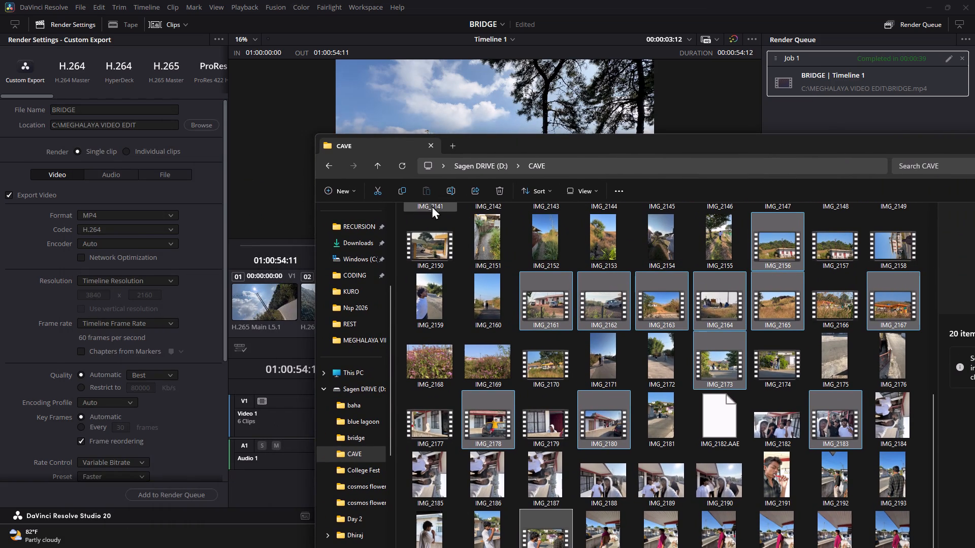
drag(497, 144, 526, 213)
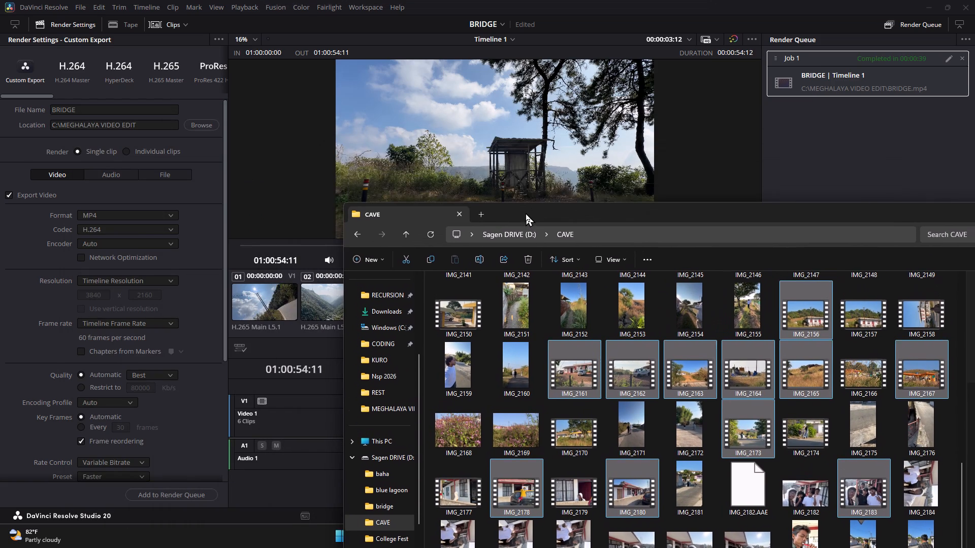
drag(526, 213, 515, 102)
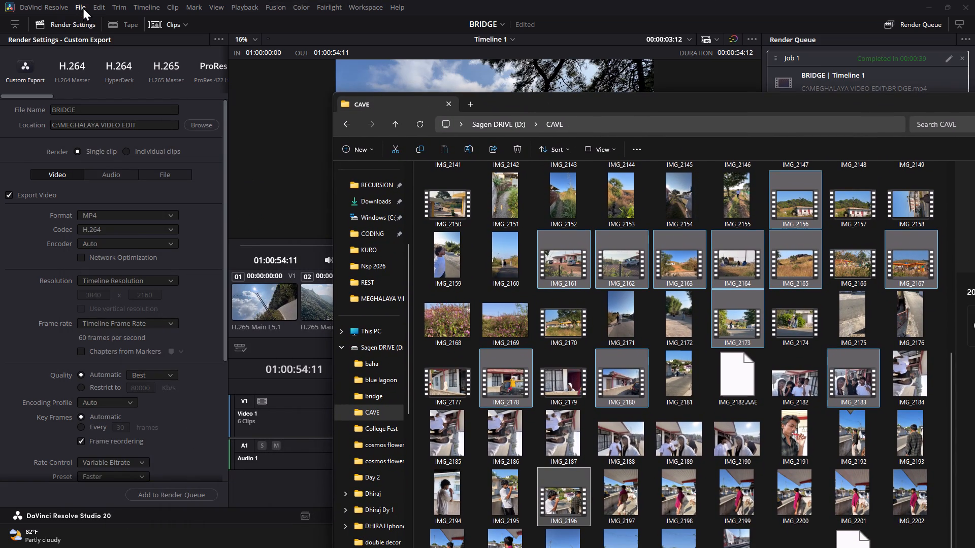
click(83, 7)
click(111, 20)
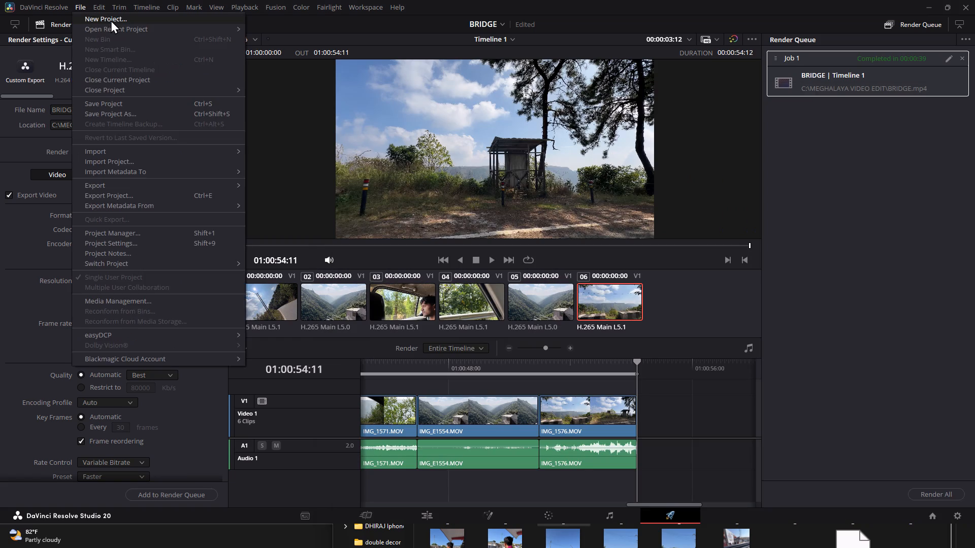
key(BackSpace)
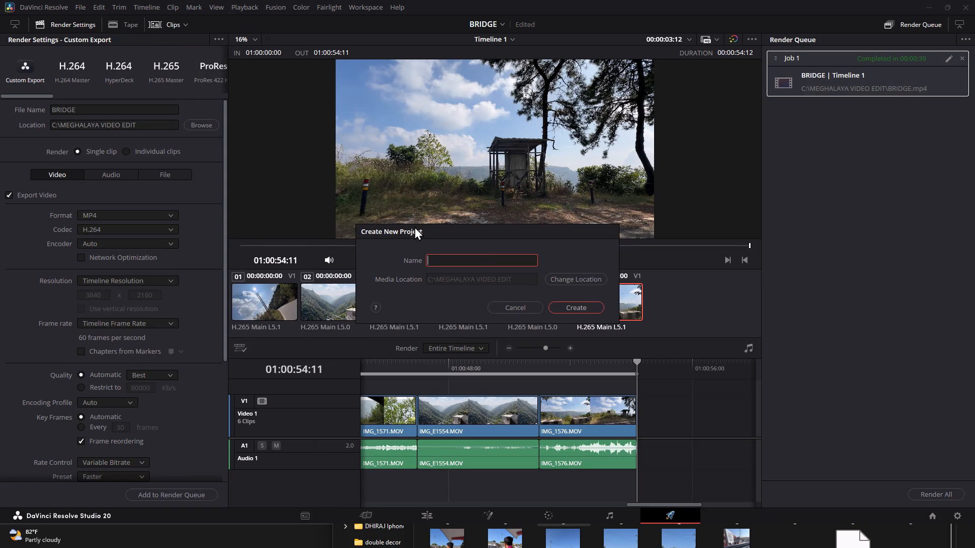
text(CAVE)
click(560, 307)
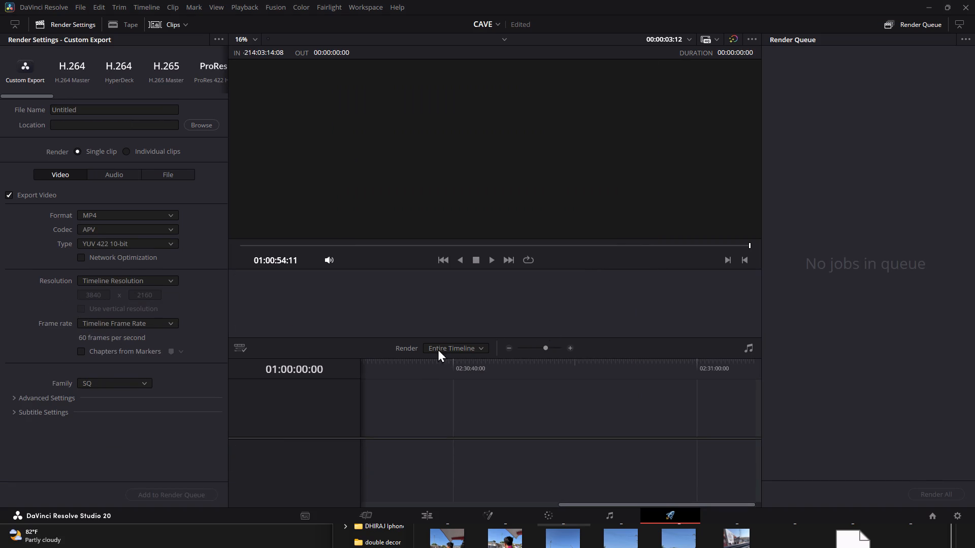
Replace the render file name with HOMSTAY CAVE in the custom export settings.
click(129, 108)
key(BackSpace)
key(BackSpace)
key(BackSpace)
key(BackSpace)
key(BackSpace)
key(BackSpace)
key(BackSpace)
key(BackSpace)
key(BackSpace)
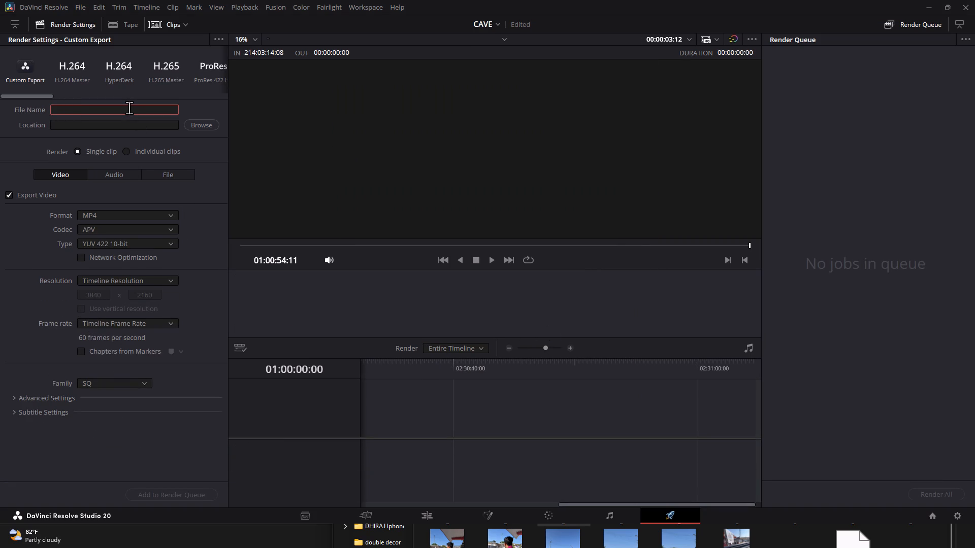
text(HOMSTAY)
key(space)
text(CAVE)
key(space)
Import the 20 selected clips from the CAVE folder into the Master bin of the media pool on the Edit page.
click(425, 512)
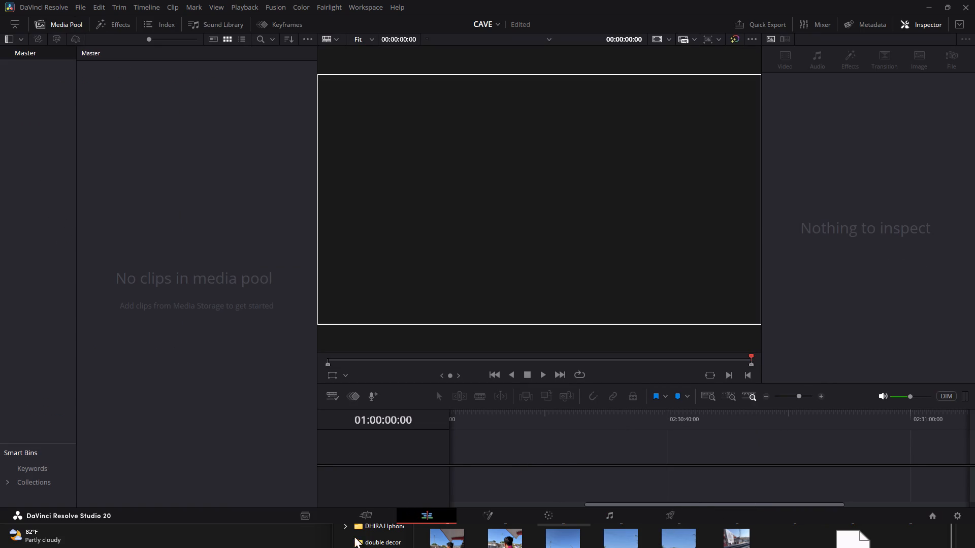
drag(661, 4, 709, 27)
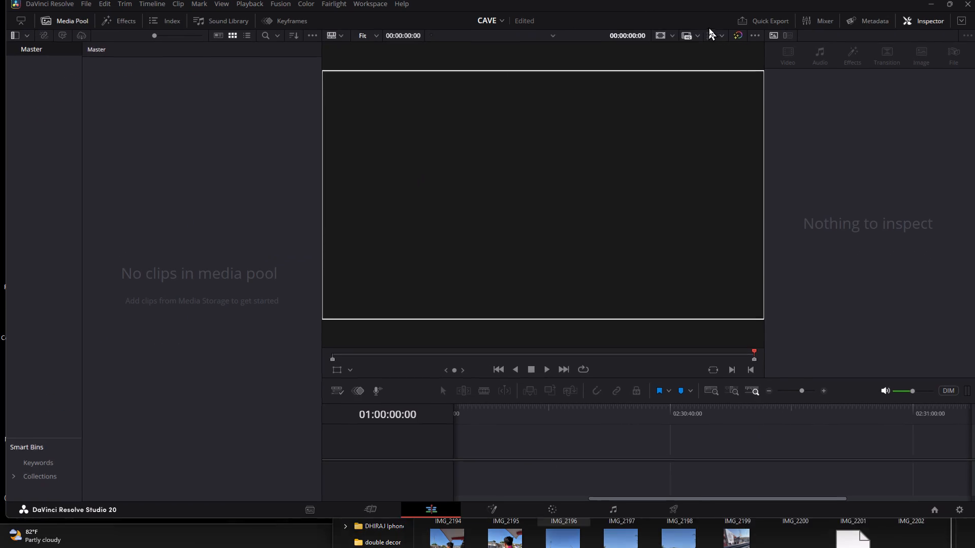
drag(709, 27, 507, 7)
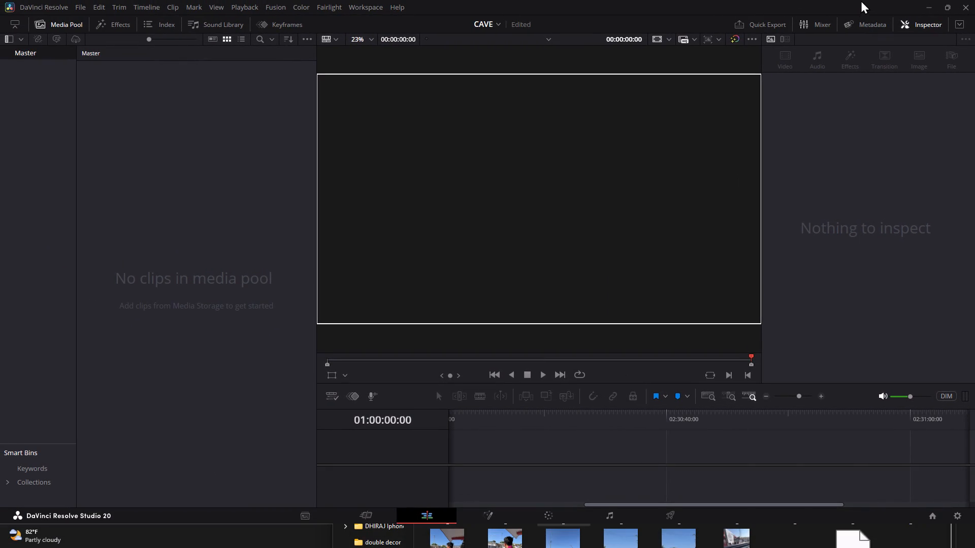
drag(858, 4, 731, 219)
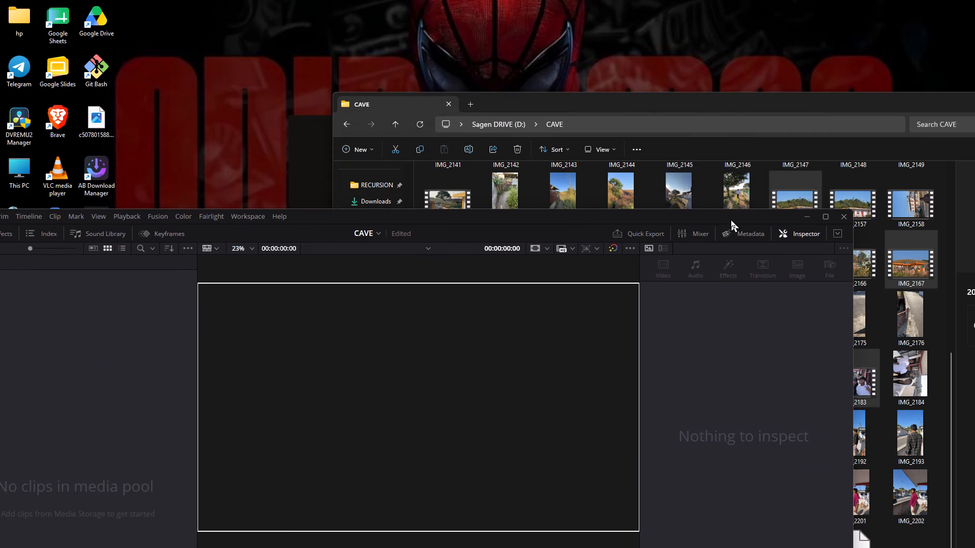
drag(731, 219, 846, 244)
drag(792, 183, 155, 379)
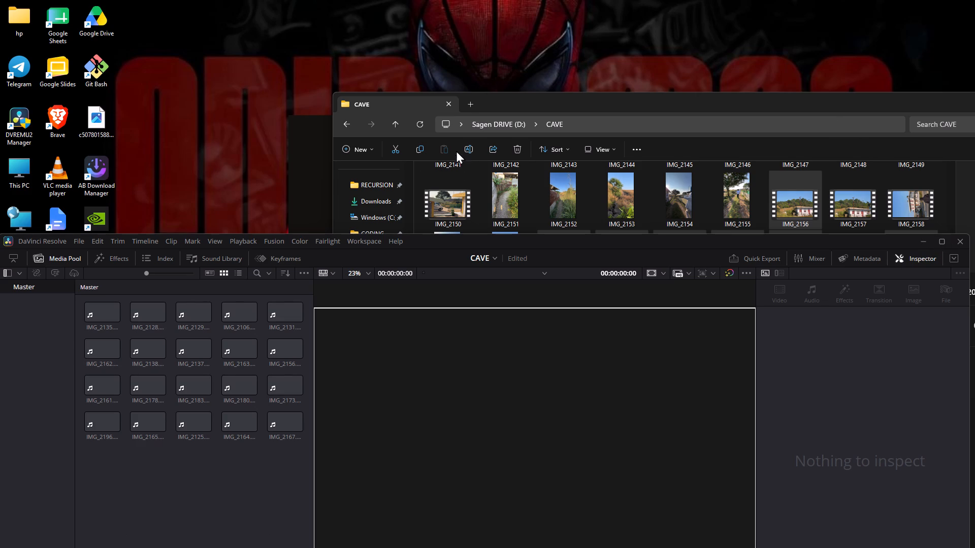
click(938, 243)
scroll(229, 136, up, 3)
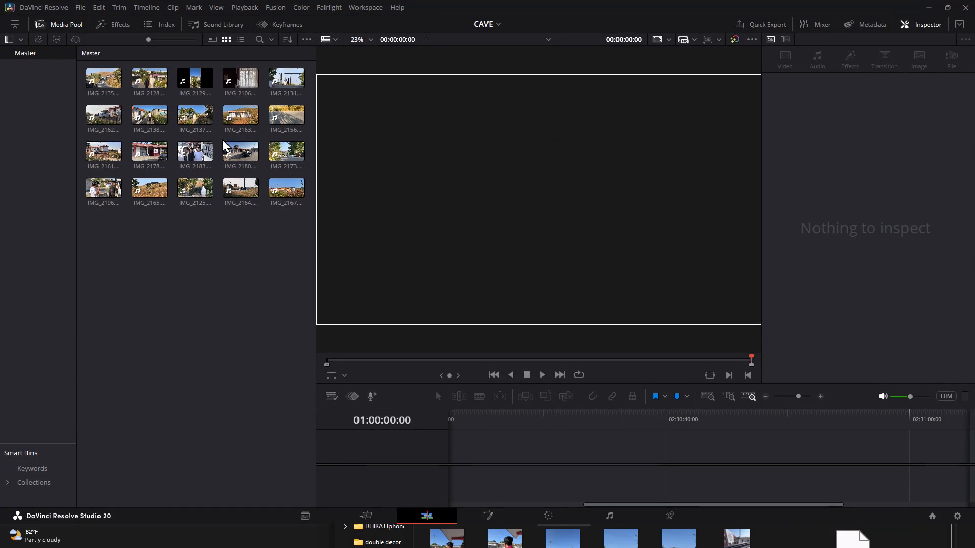
scroll(160, 266, down, 1)
scroll(160, 266, up, 1)
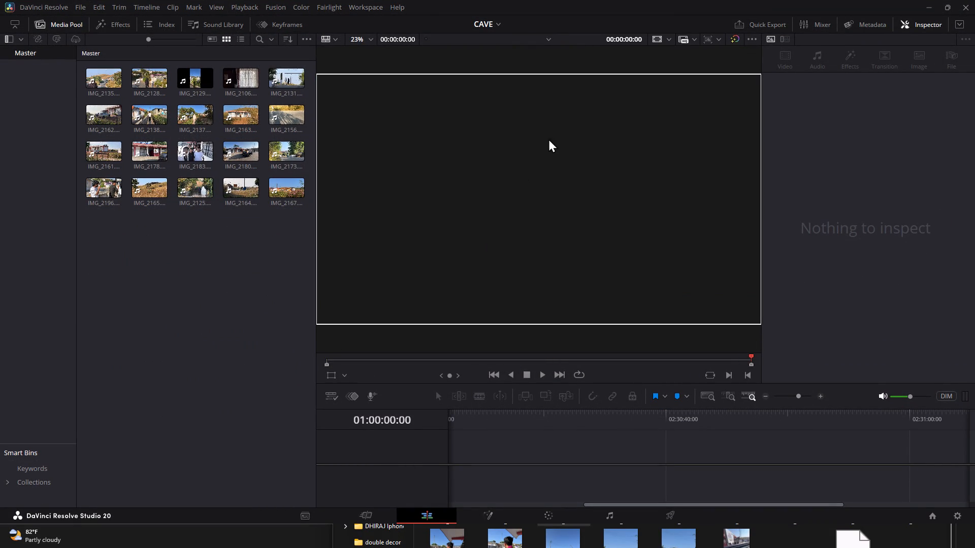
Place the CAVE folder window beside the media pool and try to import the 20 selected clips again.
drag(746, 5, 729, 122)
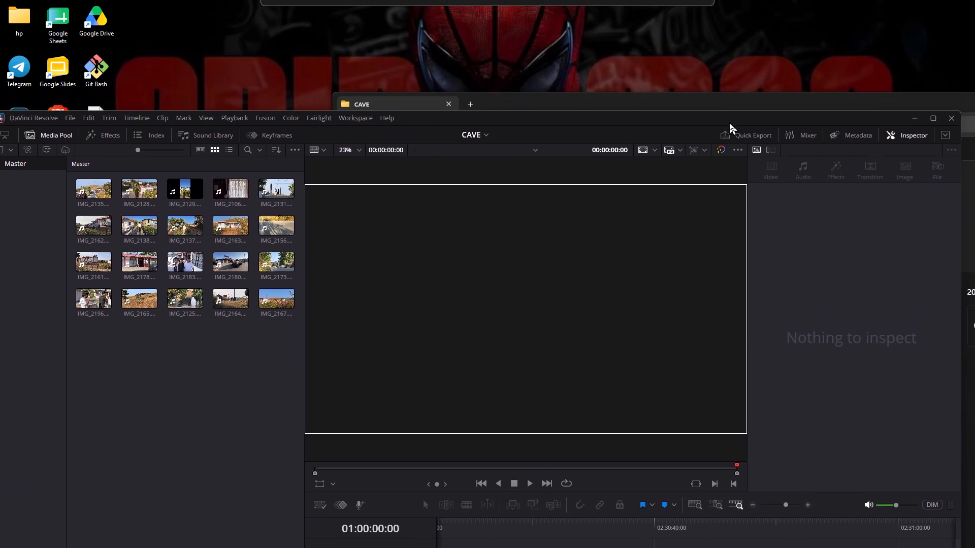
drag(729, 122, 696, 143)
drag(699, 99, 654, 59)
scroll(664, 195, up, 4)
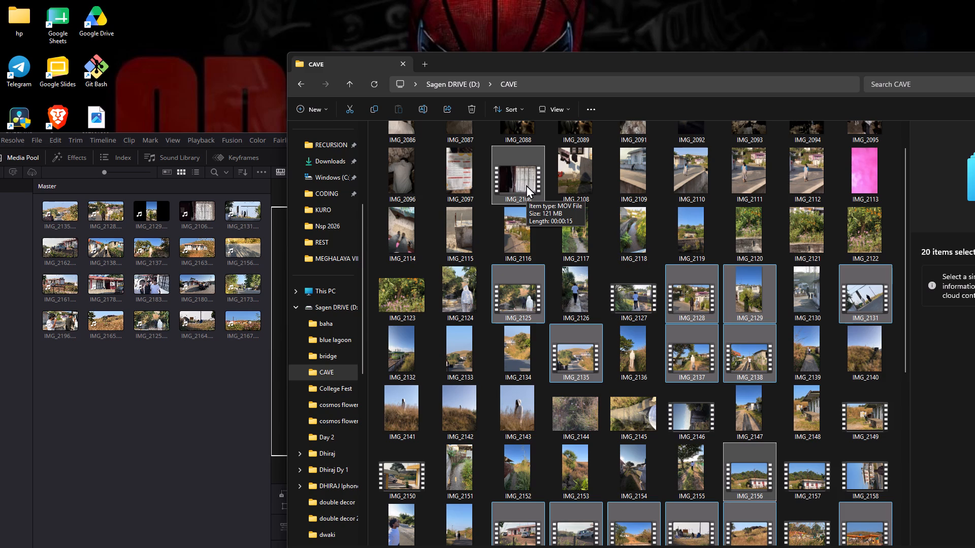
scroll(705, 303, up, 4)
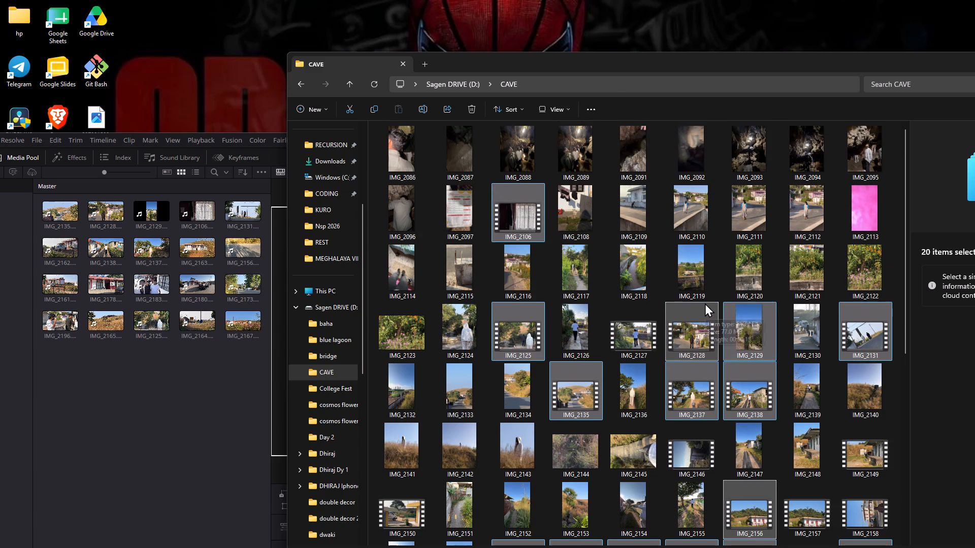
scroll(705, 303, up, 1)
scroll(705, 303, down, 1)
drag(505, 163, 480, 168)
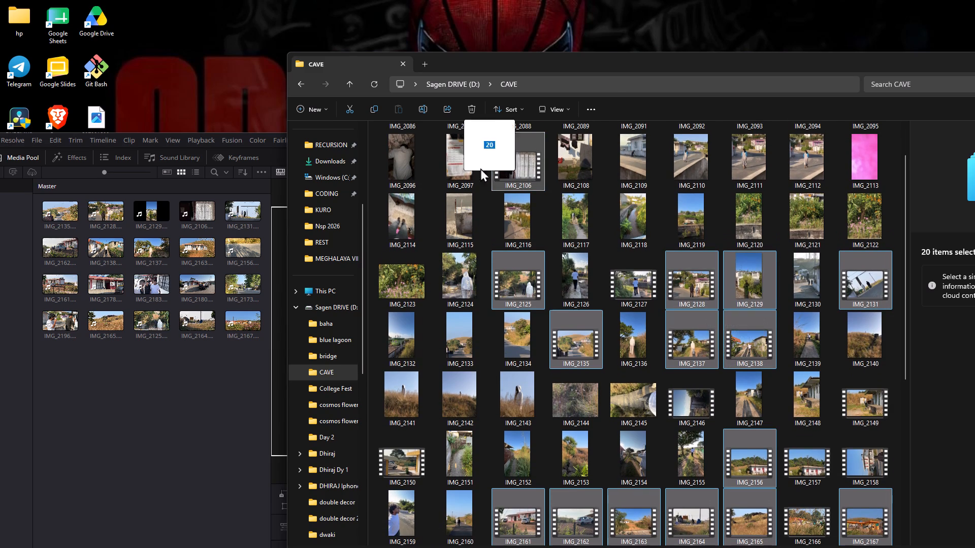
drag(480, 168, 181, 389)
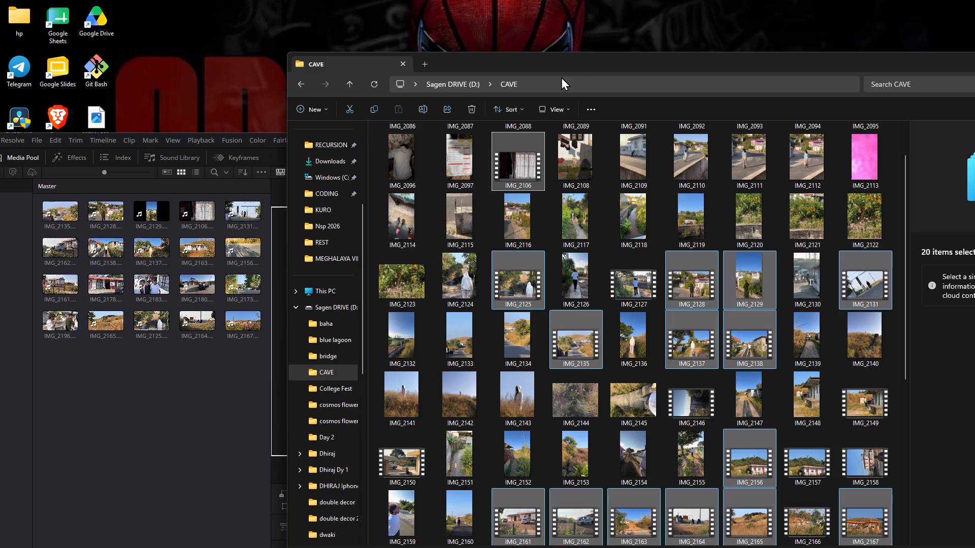
Look over the selected clips in the CAVE folder, minimise its window and return to DaVinci Resolve maximised.
drag(581, 62, 603, 14)
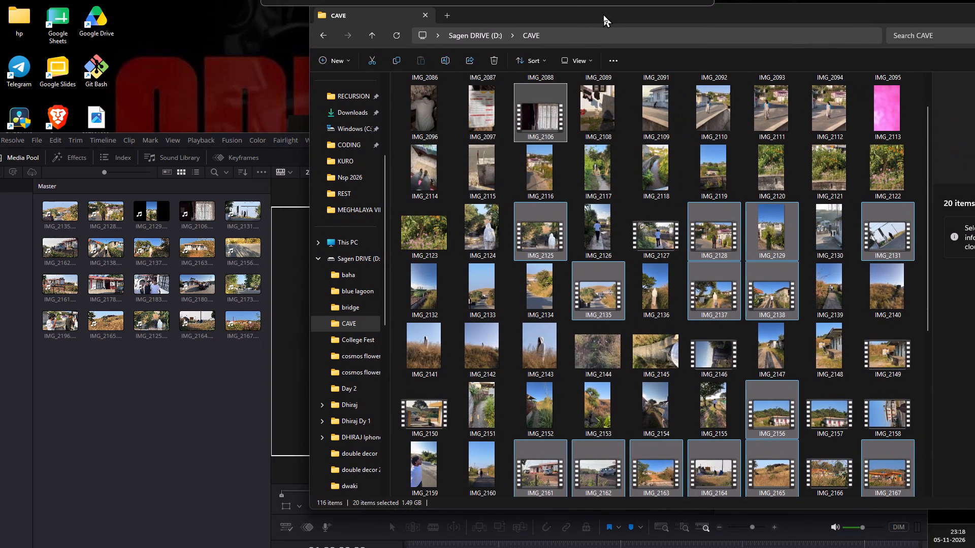
drag(603, 14, 599, 17)
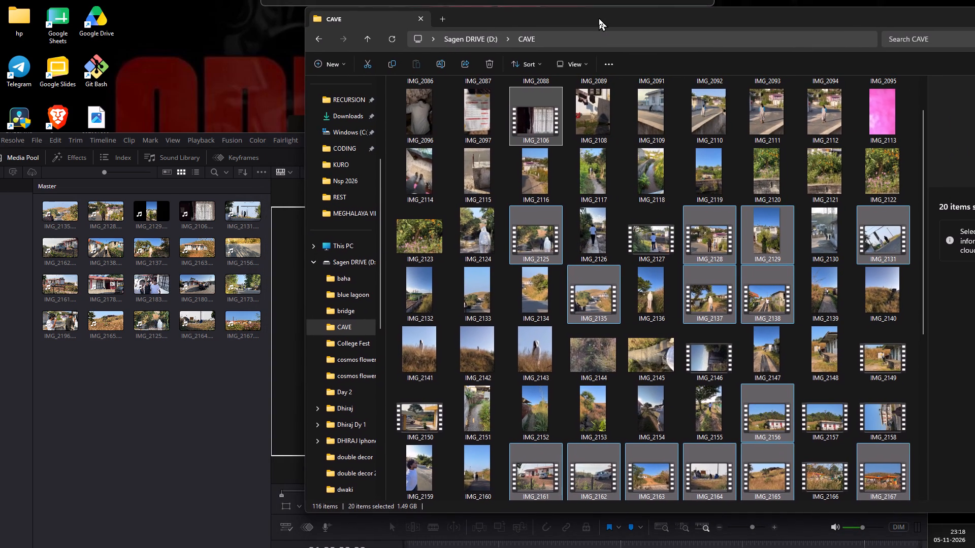
drag(599, 17, 599, 18)
scroll(704, 316, down, 6)
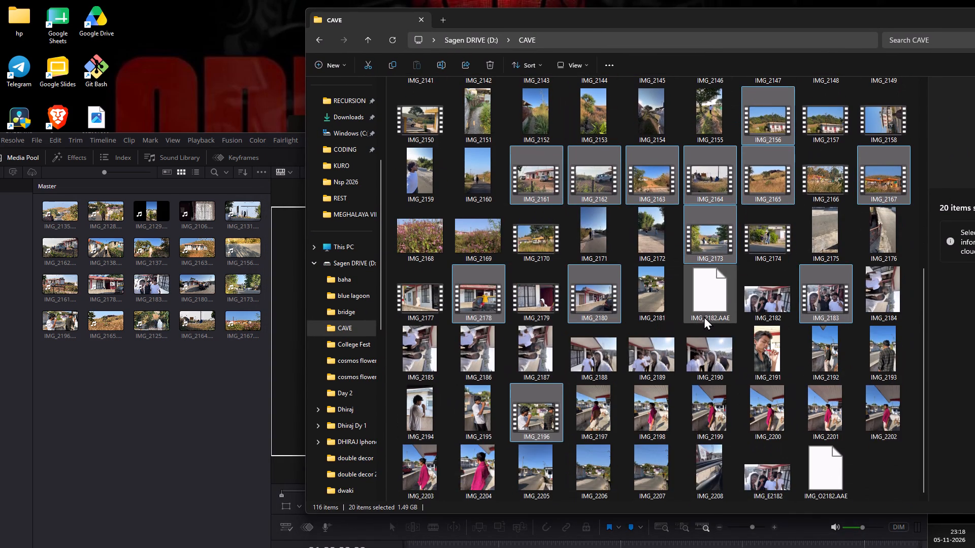
scroll(704, 316, up, 3)
scroll(704, 316, down, 5)
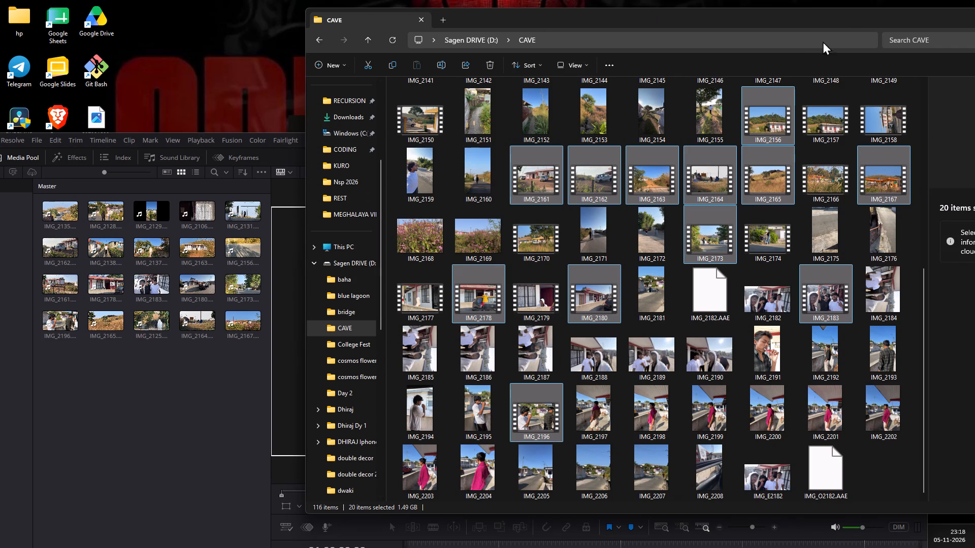
drag(843, 17, 676, 56)
click(853, 53)
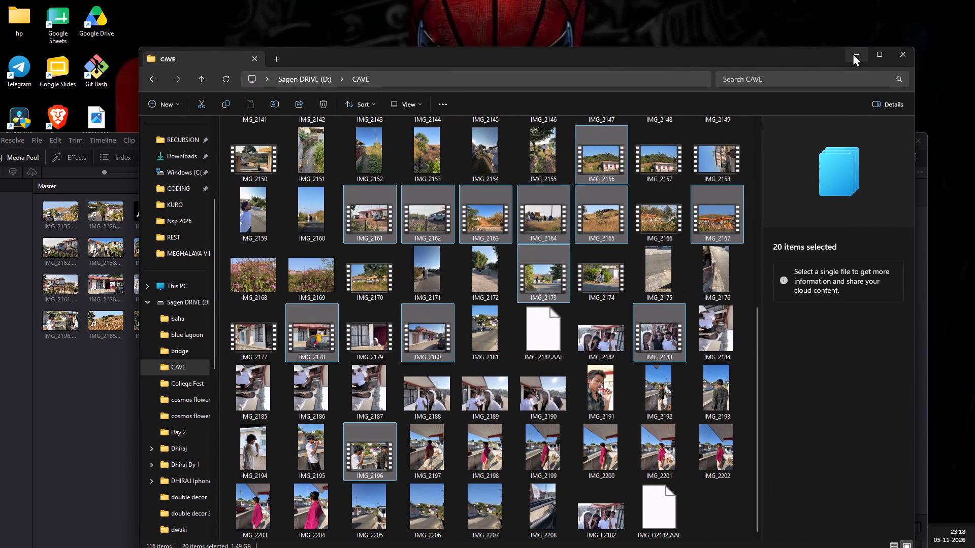
click(896, 134)
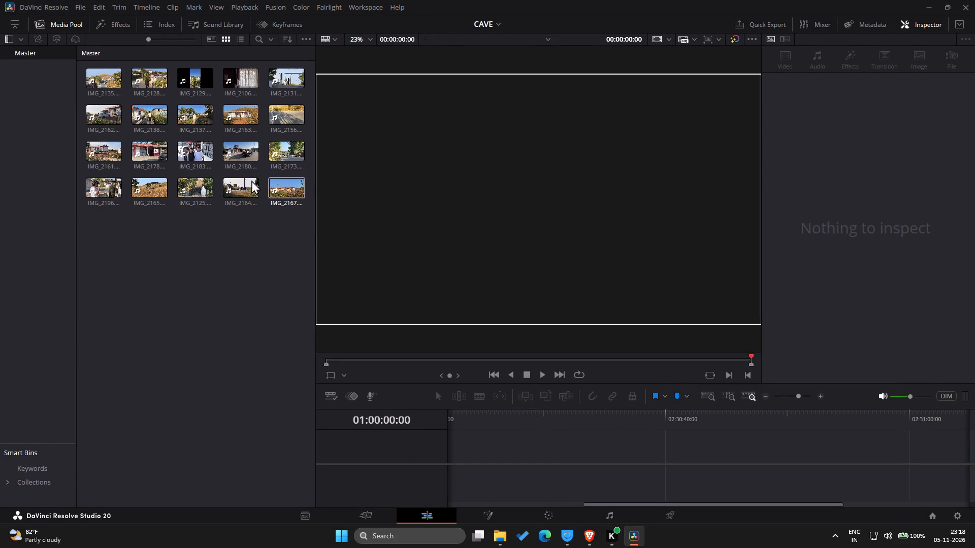
Switch to the Cut page and browse the imported clips in the media pool.
scroll(165, 113, up, 2)
click(371, 508)
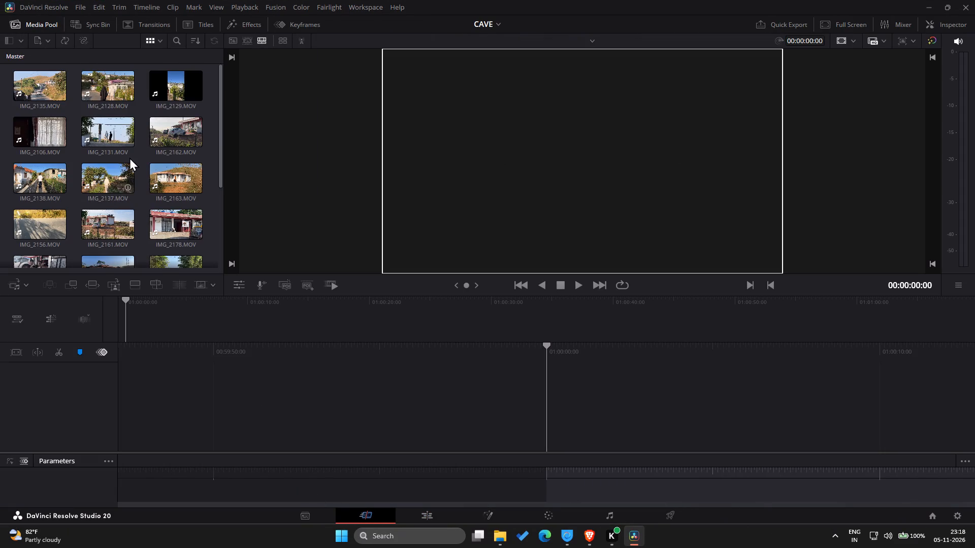
scroll(129, 157, down, 8)
scroll(129, 157, up, 8)
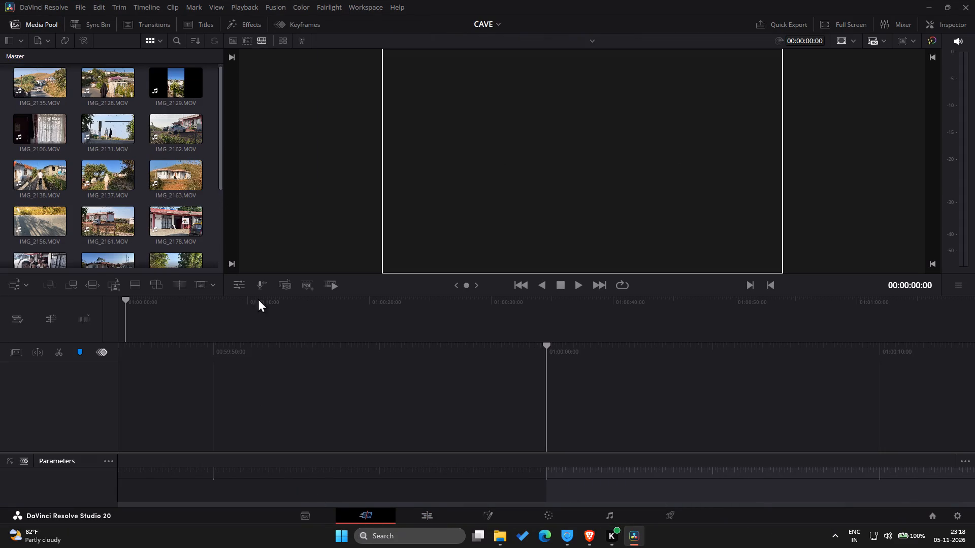
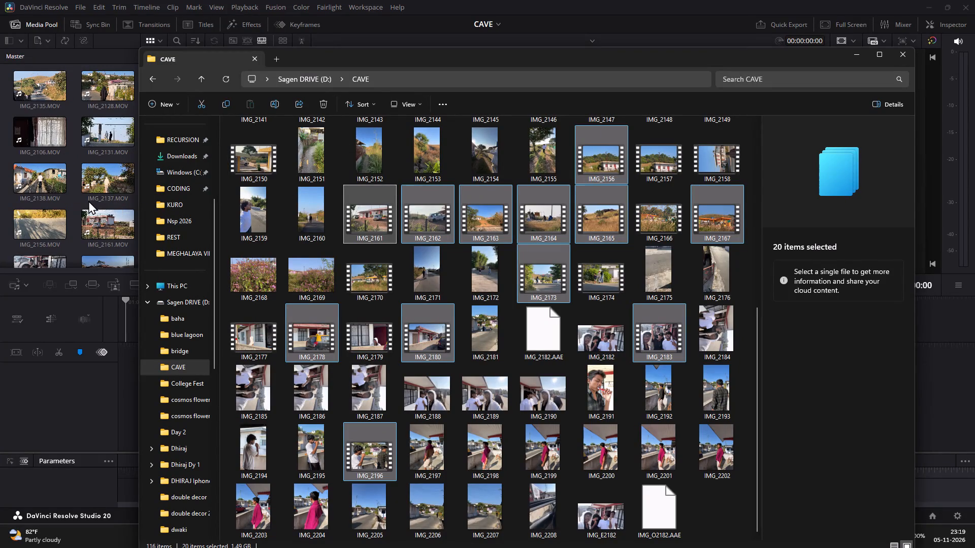
Reposition the CAVE folder window so that it uncovers more of the clips in the Master bin.
drag(620, 57, 573, 100)
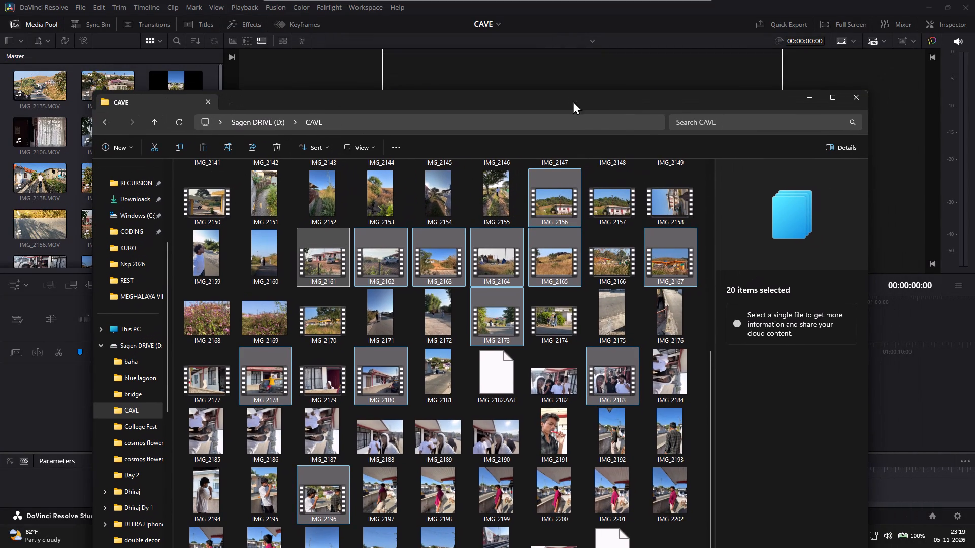
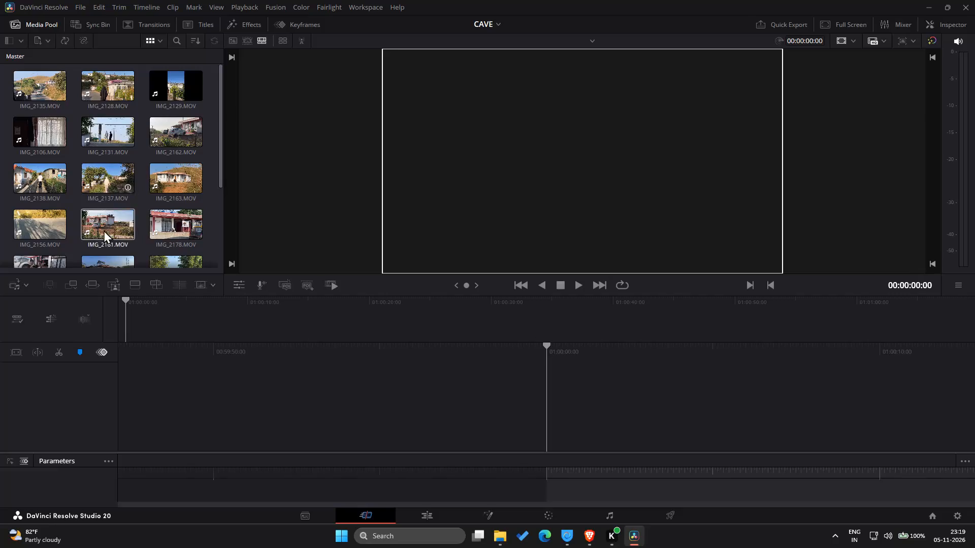
Look through the imported clips in the Master bin.
click(253, 365)
scroll(180, 257, down, 1)
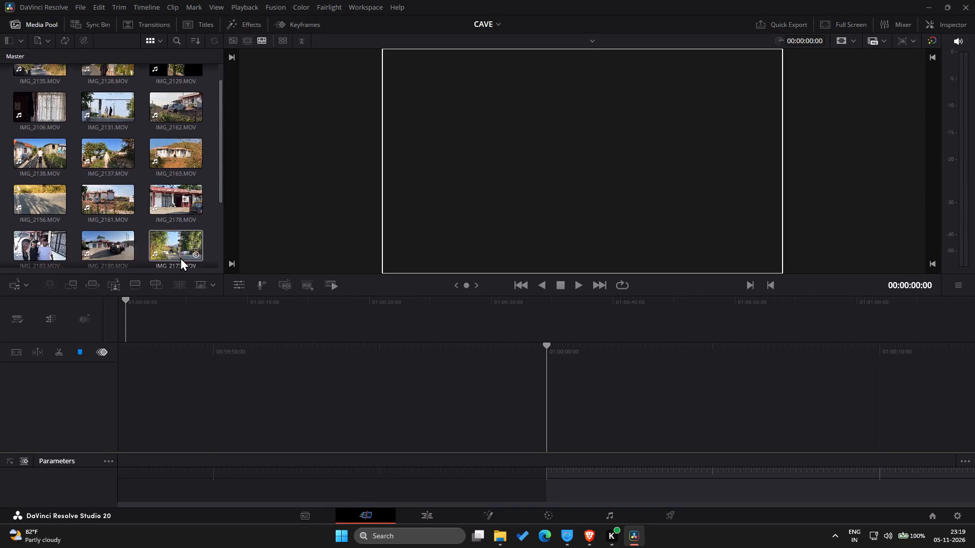
scroll(180, 257, down, 2)
right_click(180, 257)
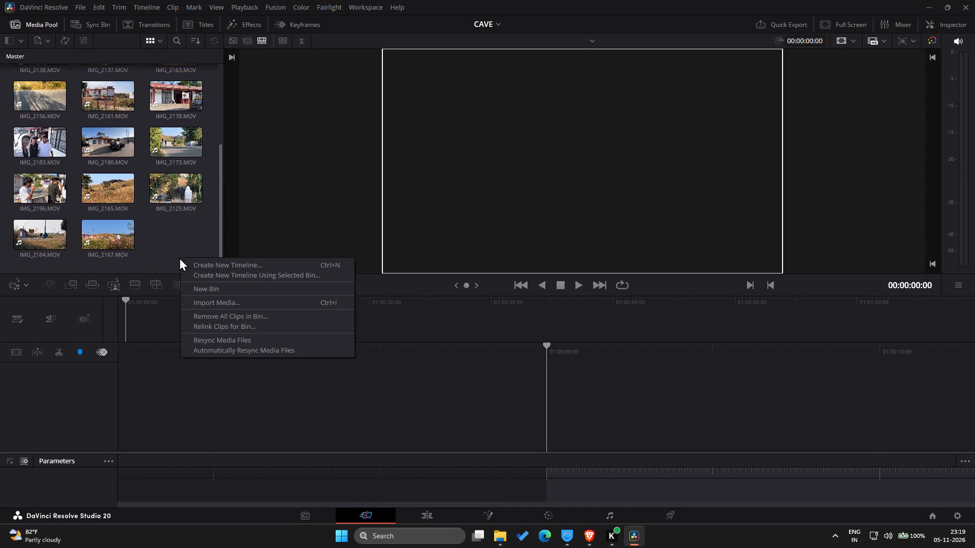
click(170, 251)
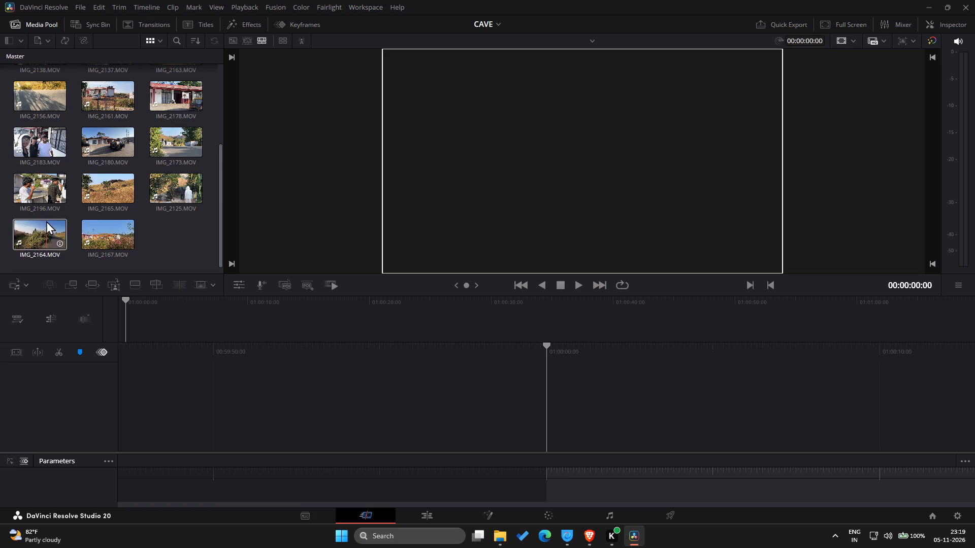
scroll(85, 167, up, 5)
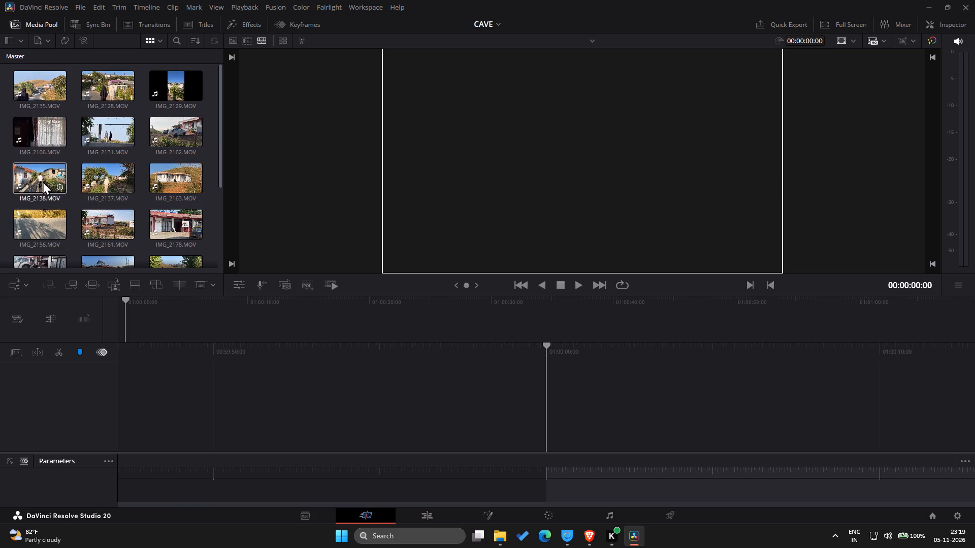
scroll(40, 223, down, 1)
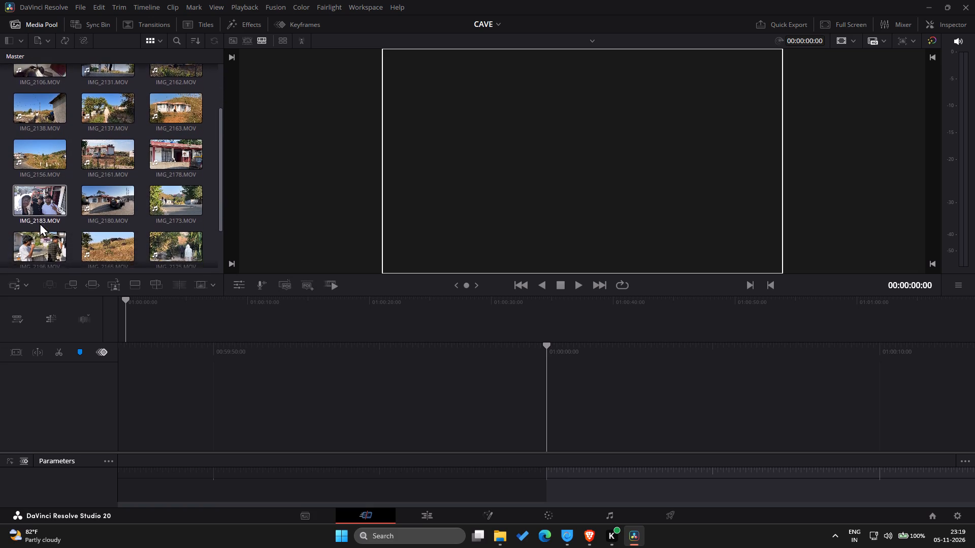
scroll(40, 223, down, 1)
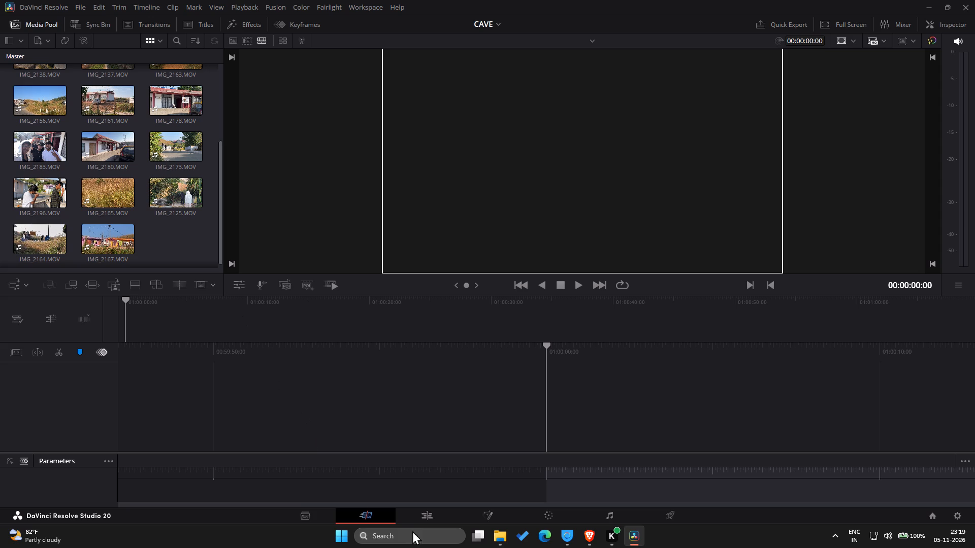
Switch to the Edit page and place all the Master bin clips on a new timeline starting at 01:00:00:00.
click(425, 515)
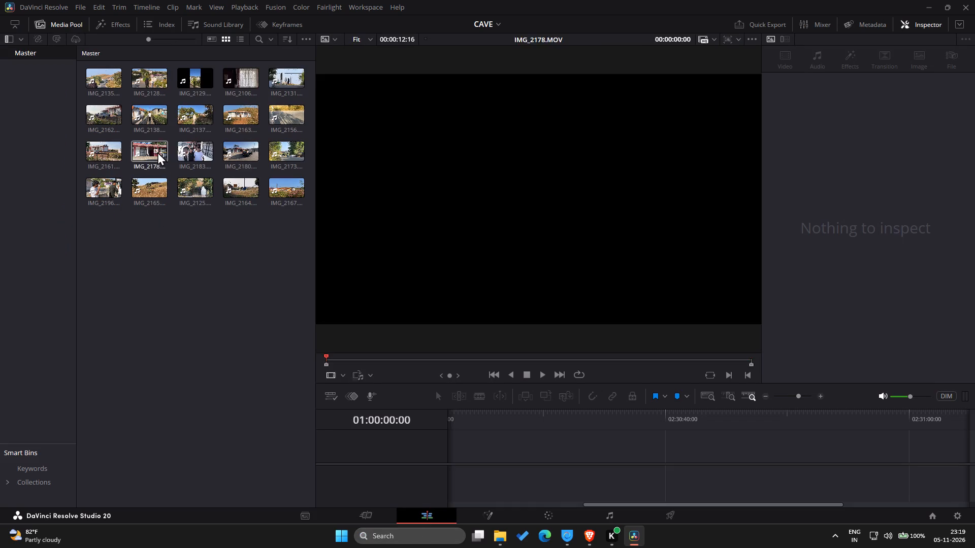
drag(84, 62, 321, 251)
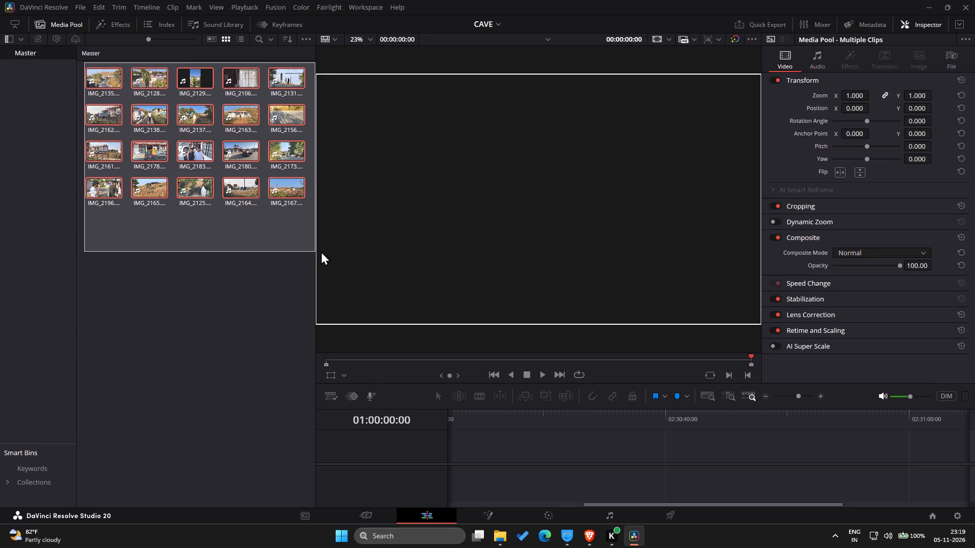
drag(231, 183, 459, 419)
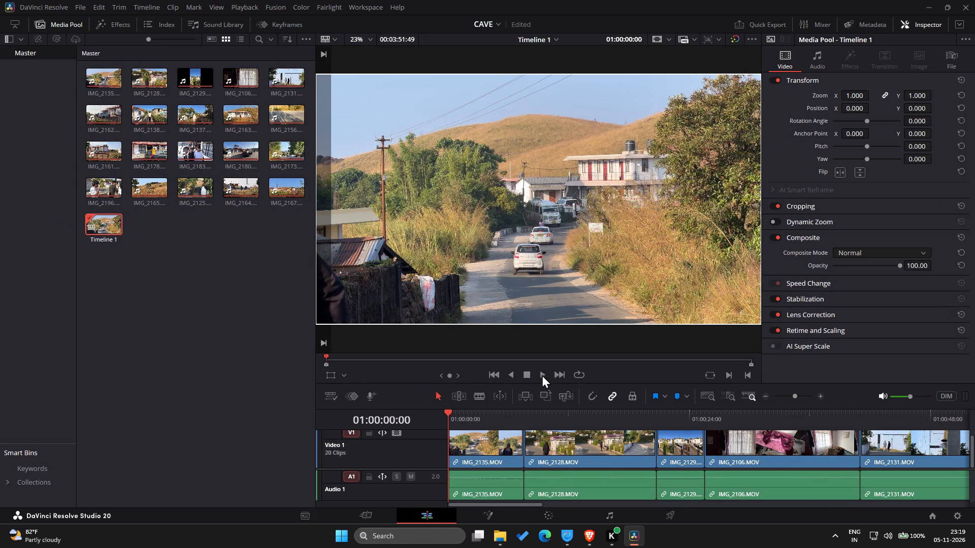
Play and scrub through IMG_2135.MOV at the start of the timeline to examine where to trim it.
click(540, 375)
scroll(562, 443, left, 1)
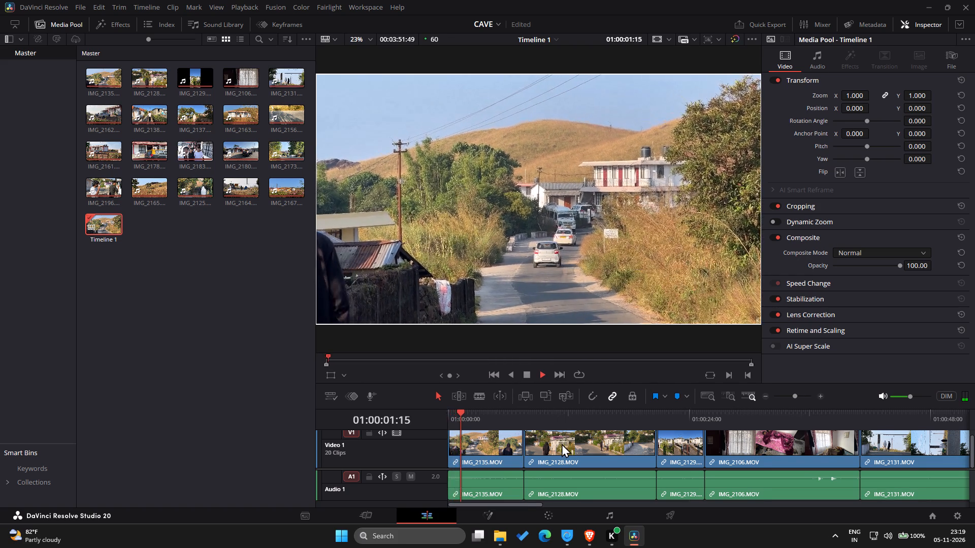
scroll(562, 443, left, 1)
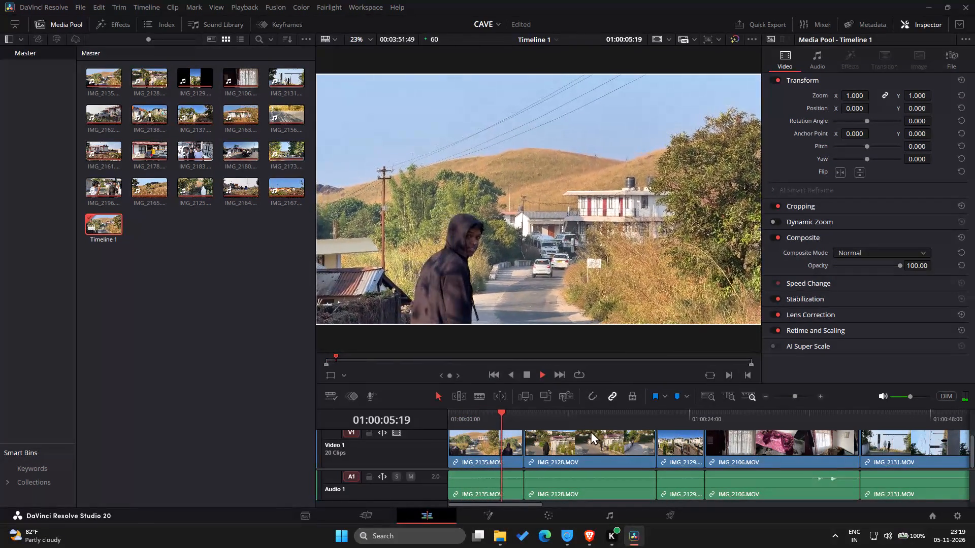
drag(516, 415, 486, 415)
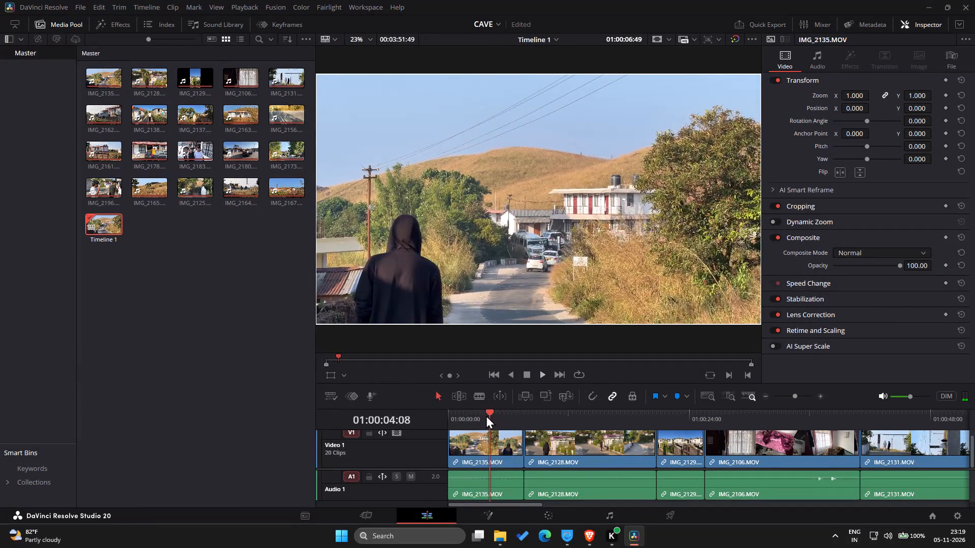
drag(486, 415, 484, 406)
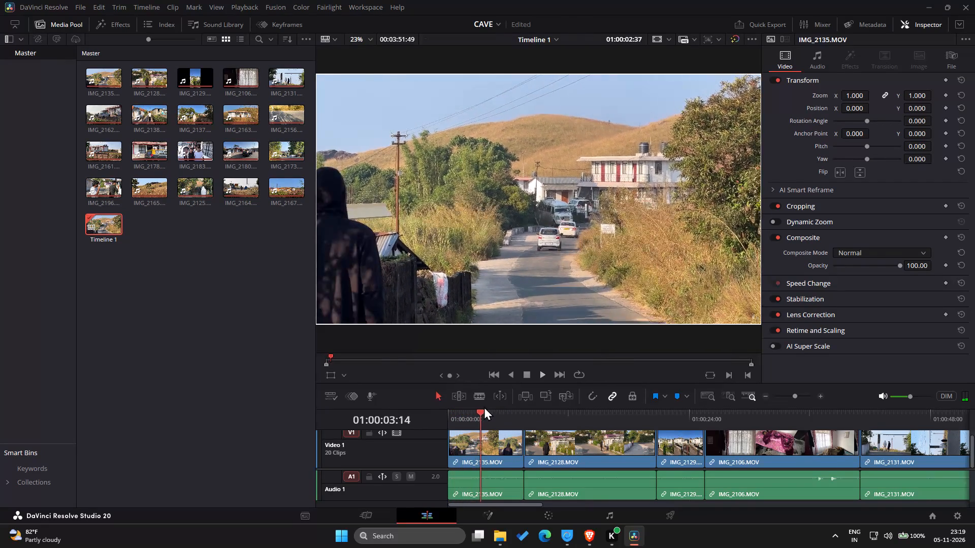
drag(484, 406, 513, 403)
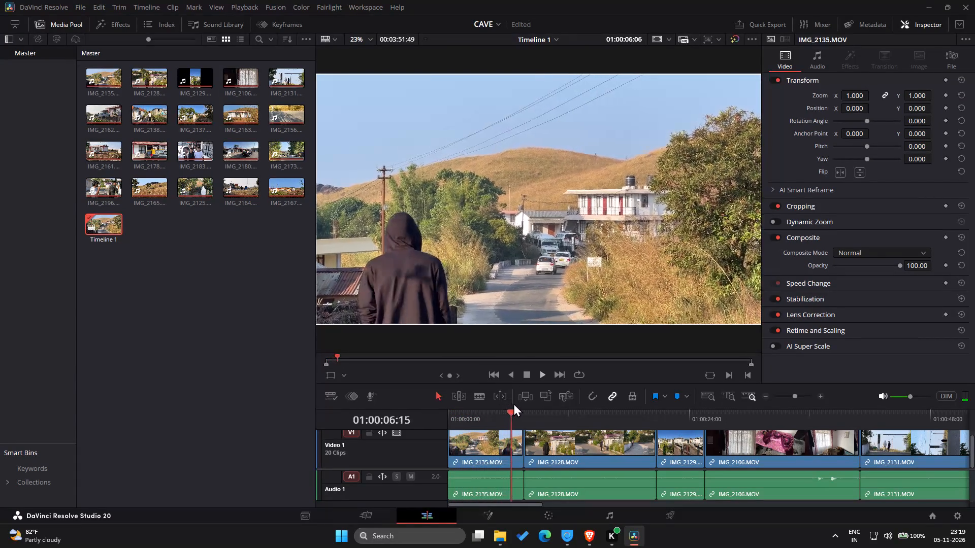
drag(513, 403, 465, 406)
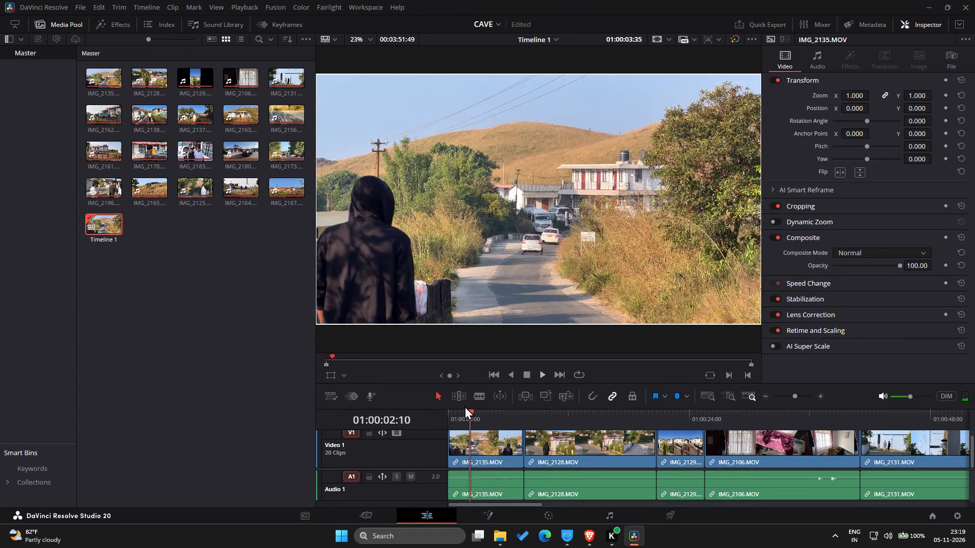
drag(465, 406, 444, 404)
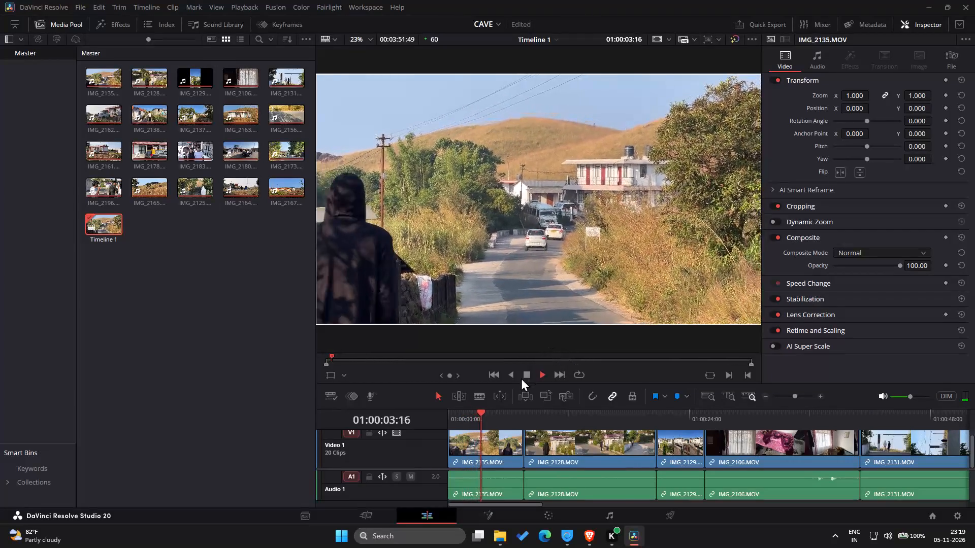
click(524, 377)
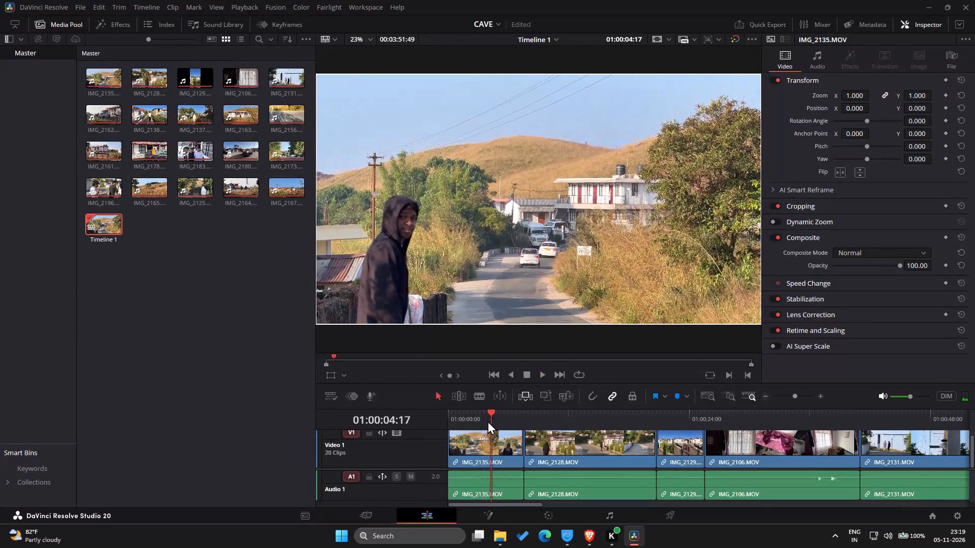
Split IMG_2135.MOV on the timeline at about 01:00:02:43 and again at about 01:00:06:00.
drag(491, 415, 489, 409)
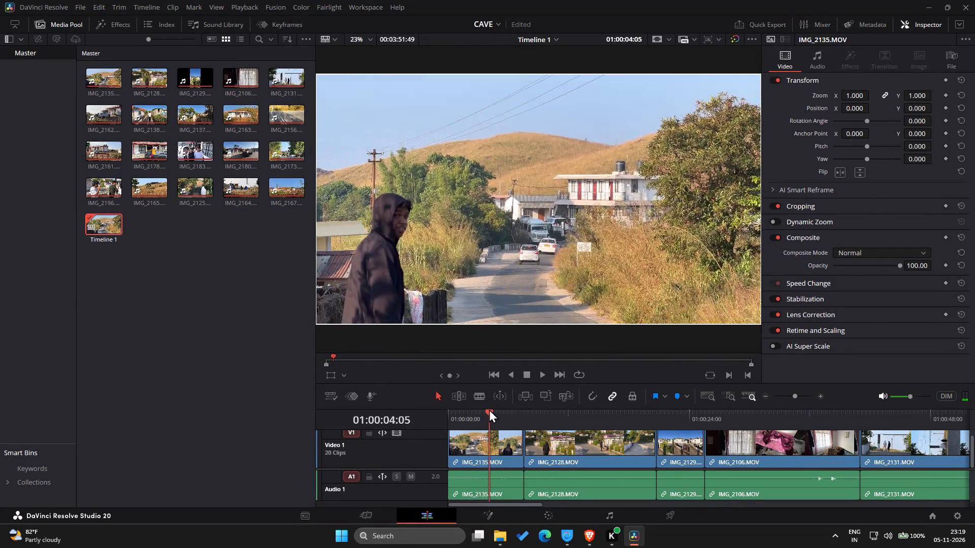
drag(489, 409, 472, 404)
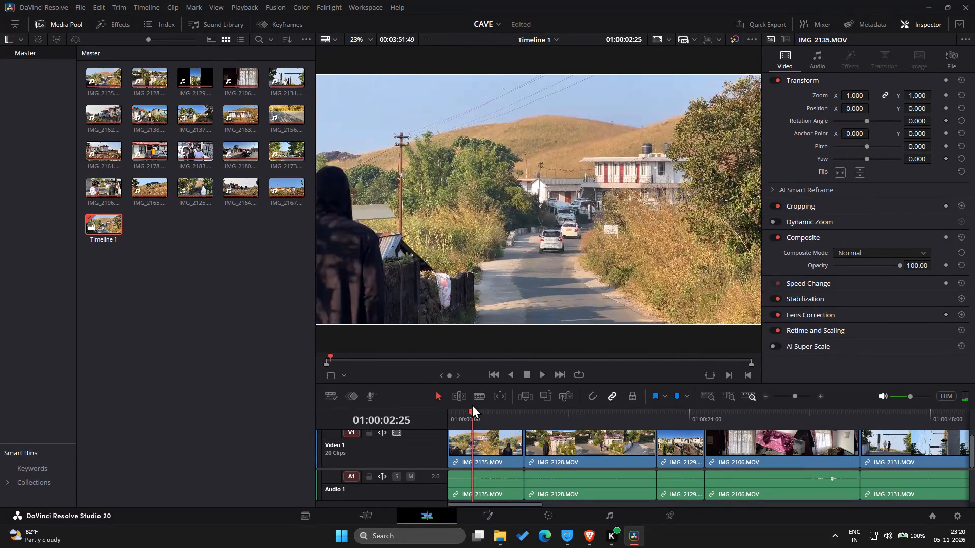
drag(472, 404, 477, 405)
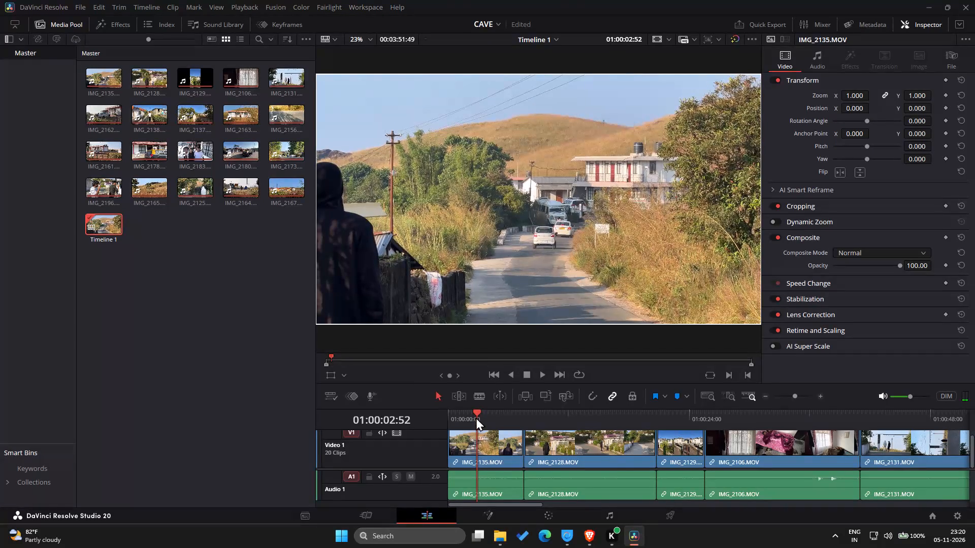
key(b)
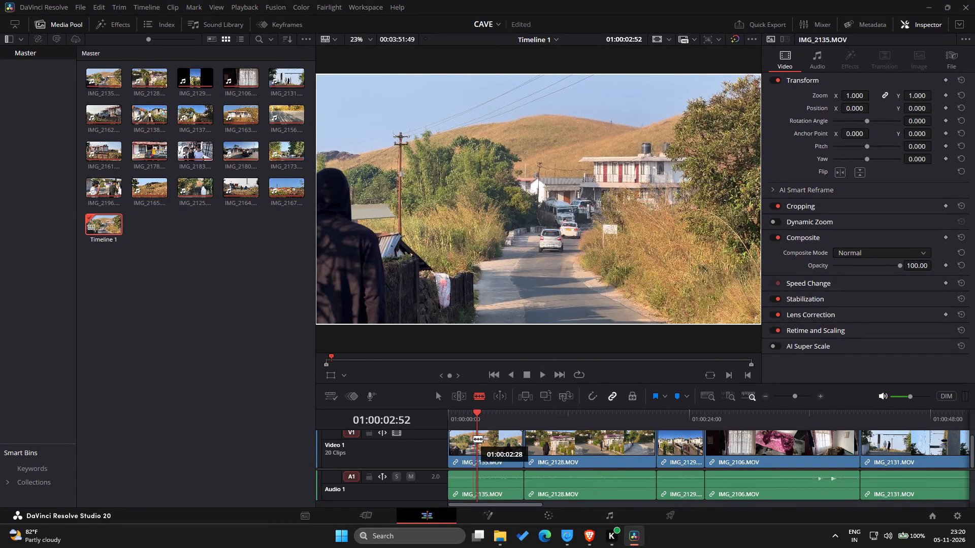
drag(475, 438, 480, 434)
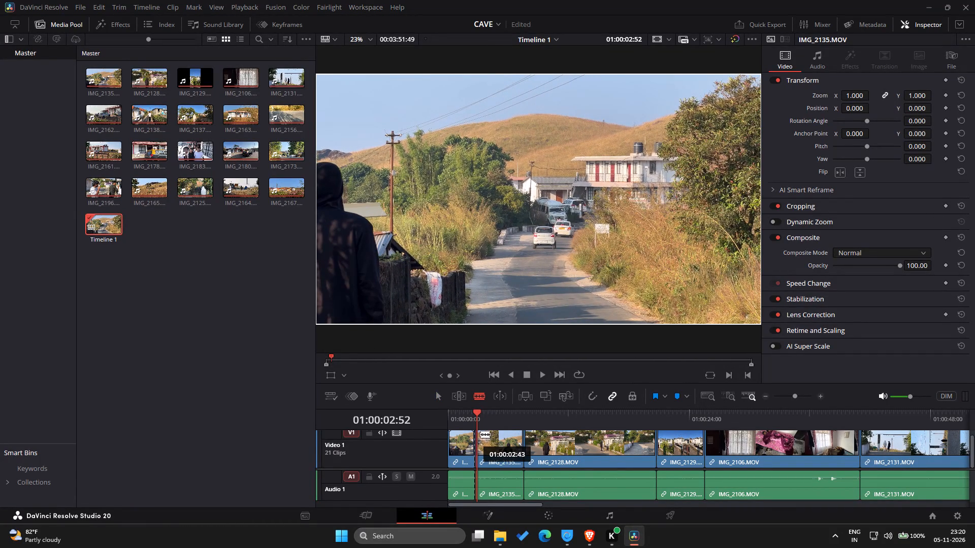
drag(480, 434, 460, 444)
drag(460, 444, 494, 444)
scroll(494, 444, right, 1)
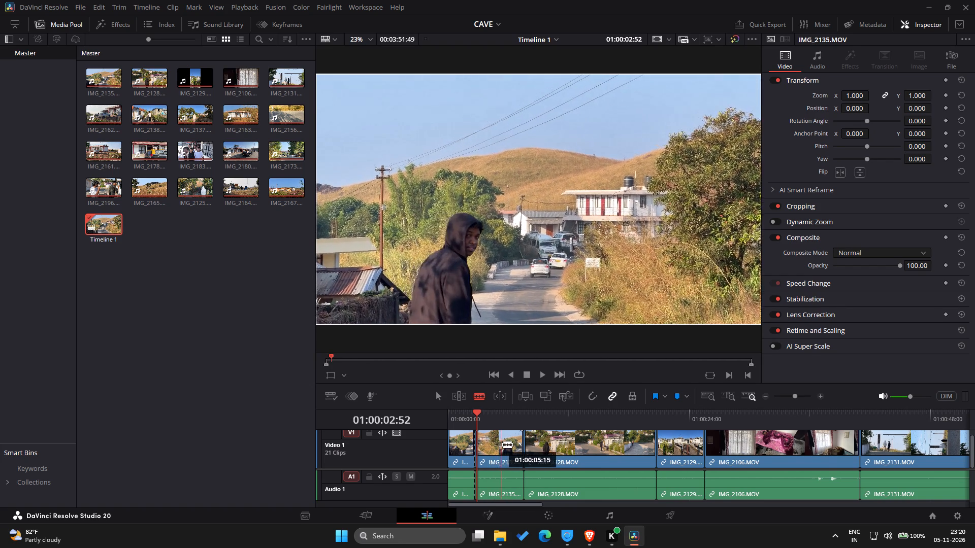
click(509, 445)
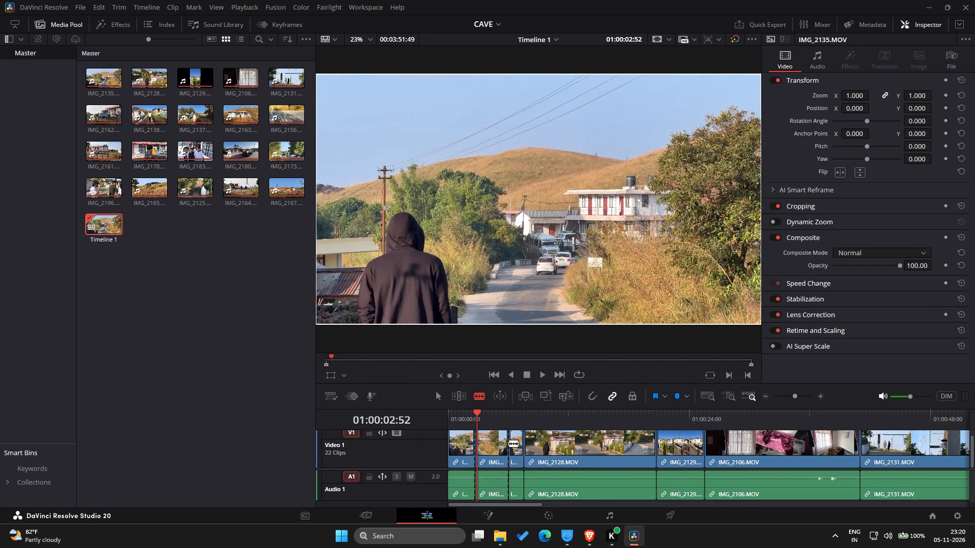
Ripple delete the middle segment of IMG_2135.MOV from the timeline.
click(526, 423)
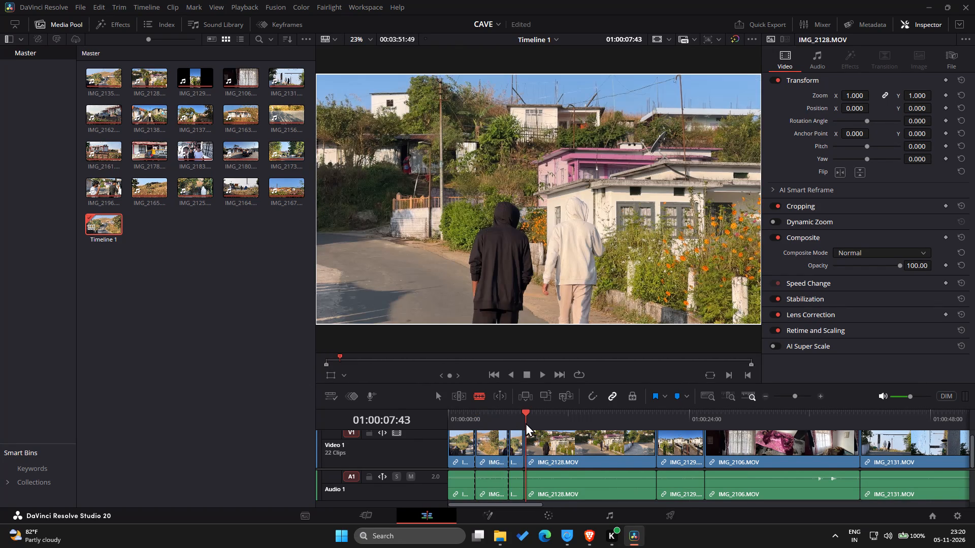
key(a)
click(489, 438)
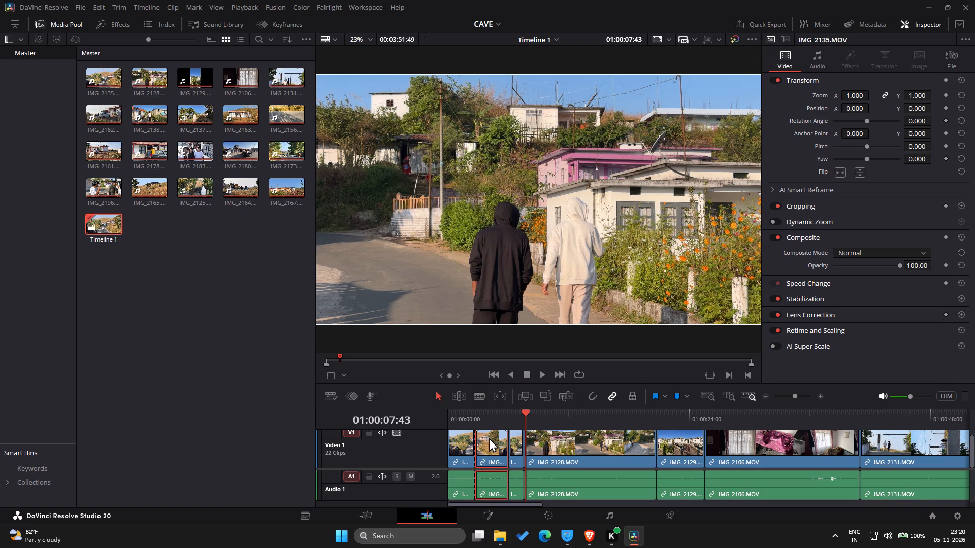
key(shift+BackSpace)
Review the timeline from its start through IMG_2128.MOV, and ripple delete the vertical clip IMG_2129.MOV.
drag(491, 423, 474, 423)
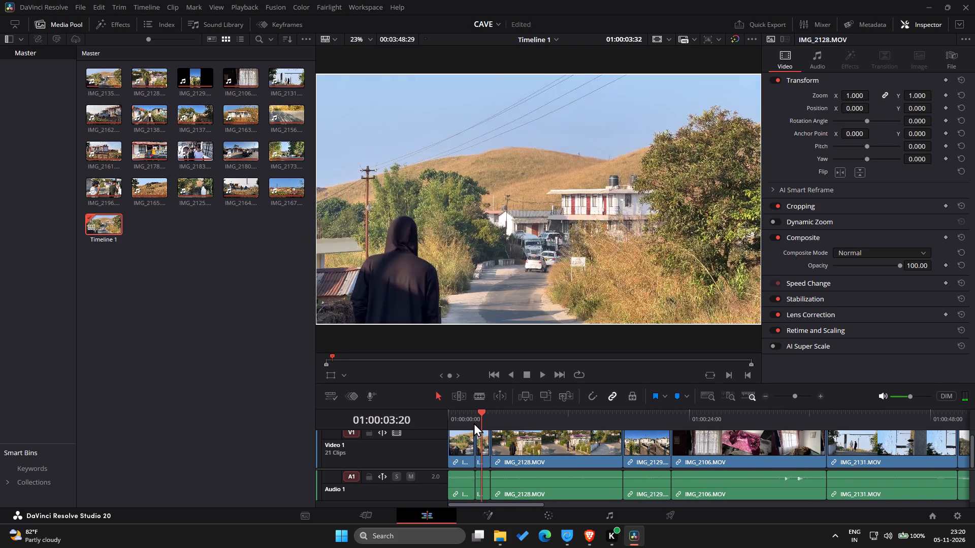
drag(474, 423, 443, 424)
key(space)
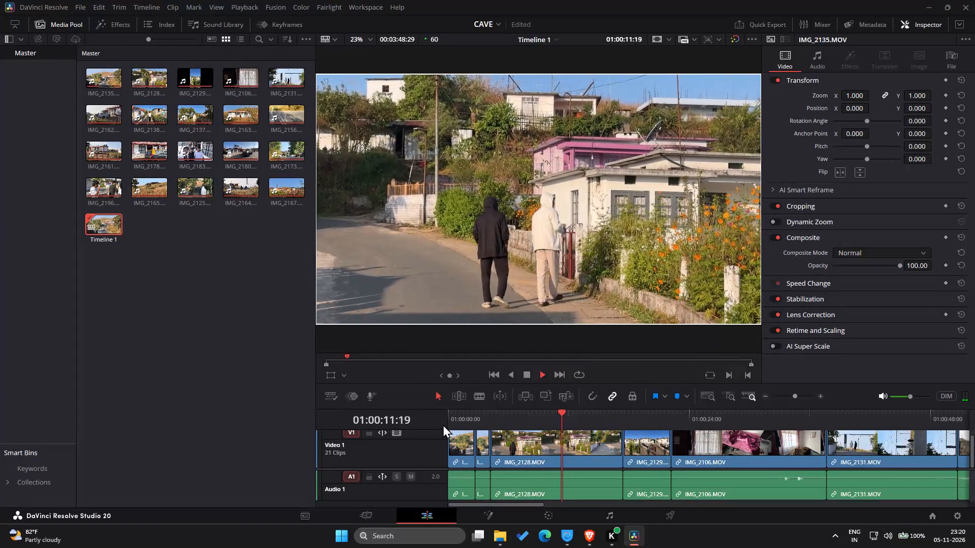
key(space)
key(space)
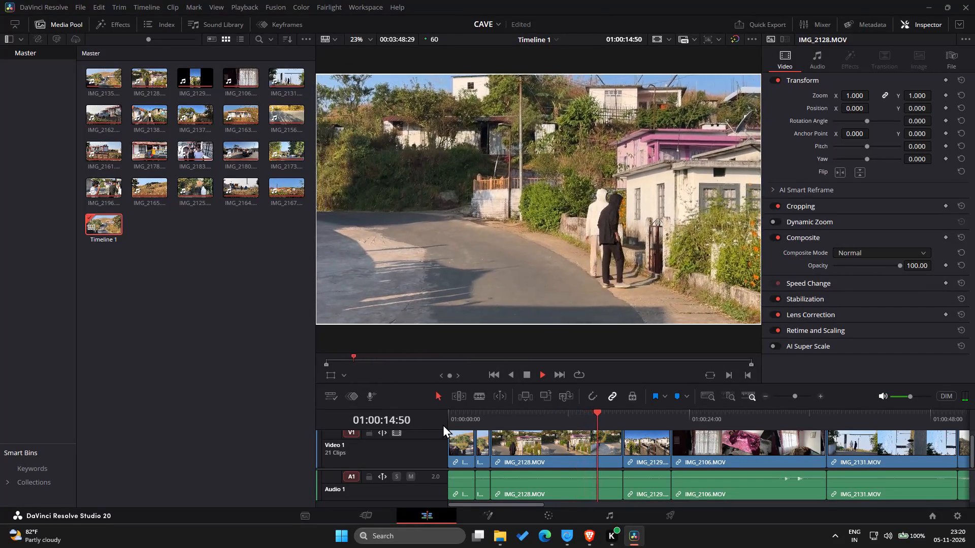
key(space)
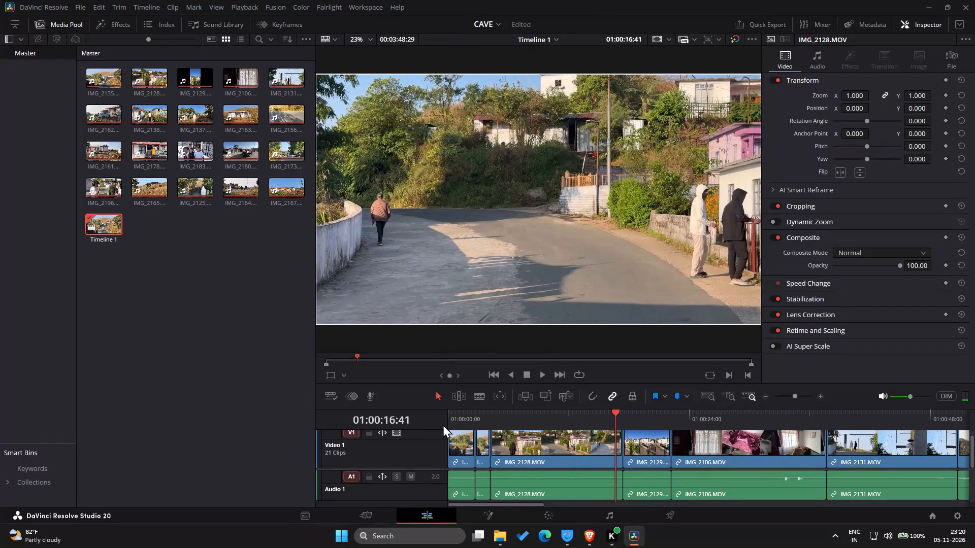
key(space)
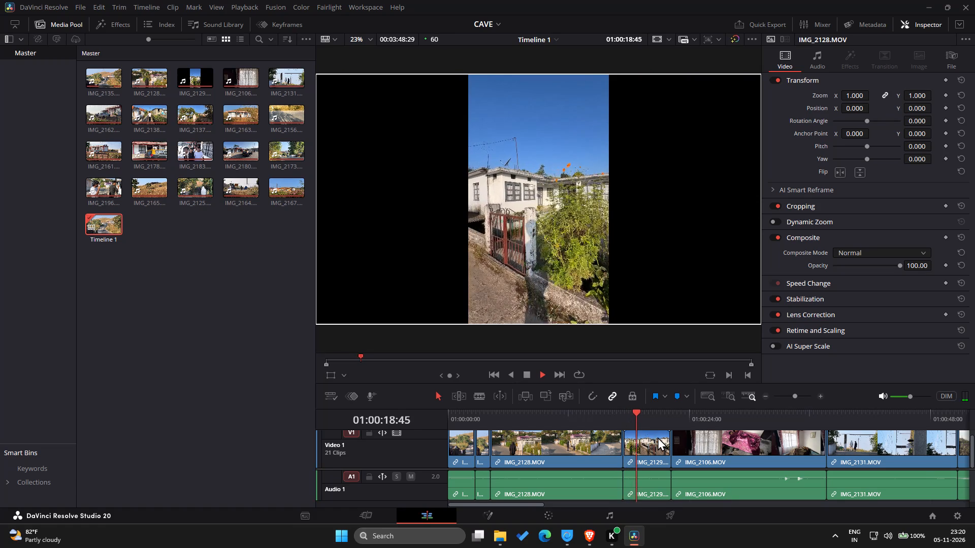
click(658, 437)
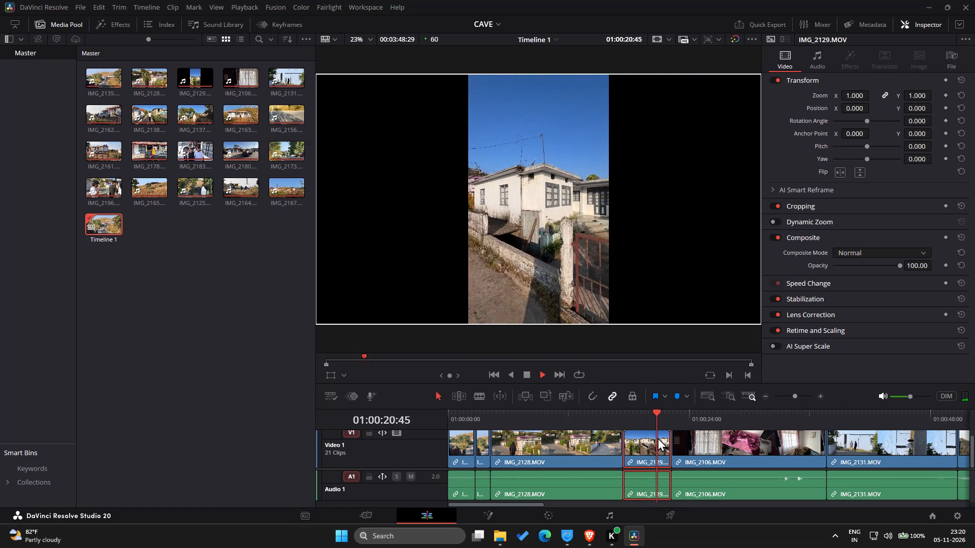
key(shift+BackSpace)
Play on through IMG_2106.MOV into IMG_2131.MOV, pausing at about 01:00:38:27 to examine the footage.
key(space)
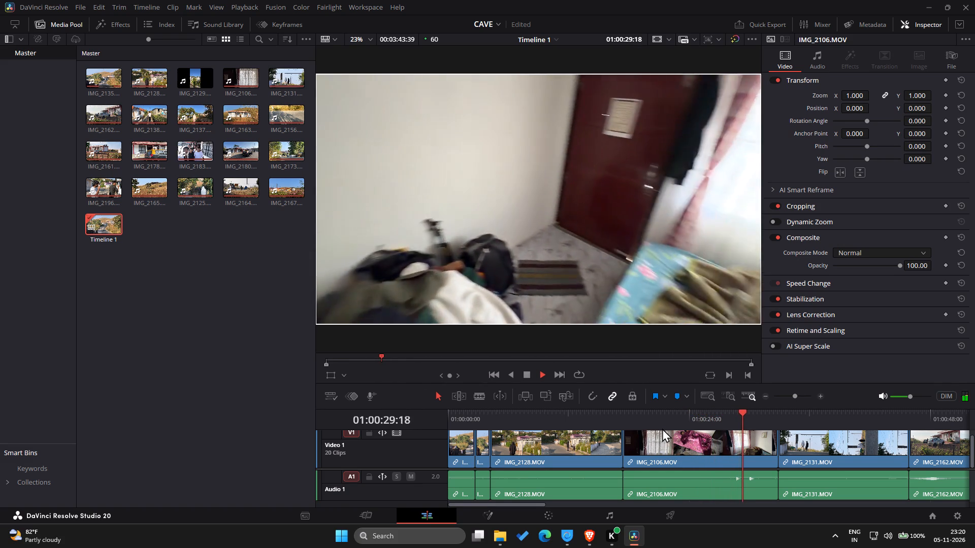
key(space)
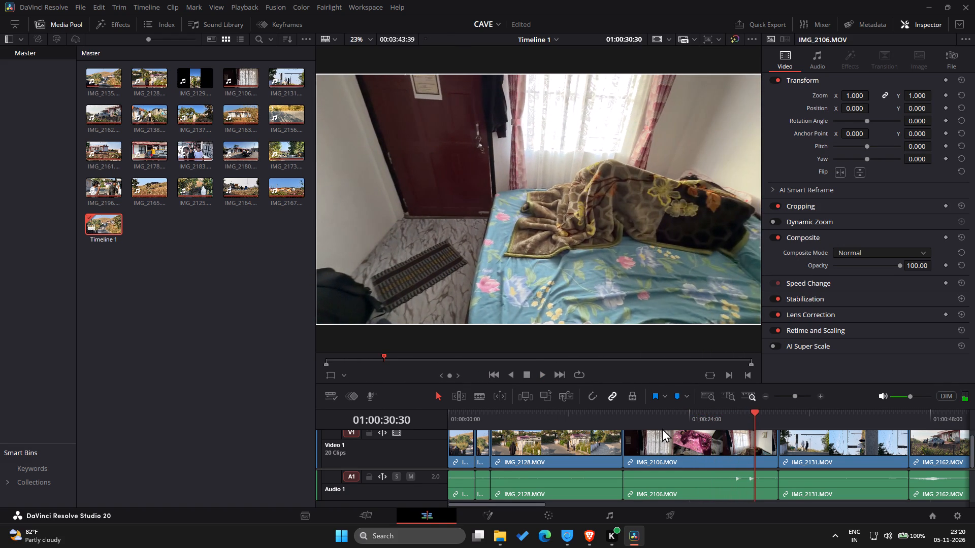
key(space)
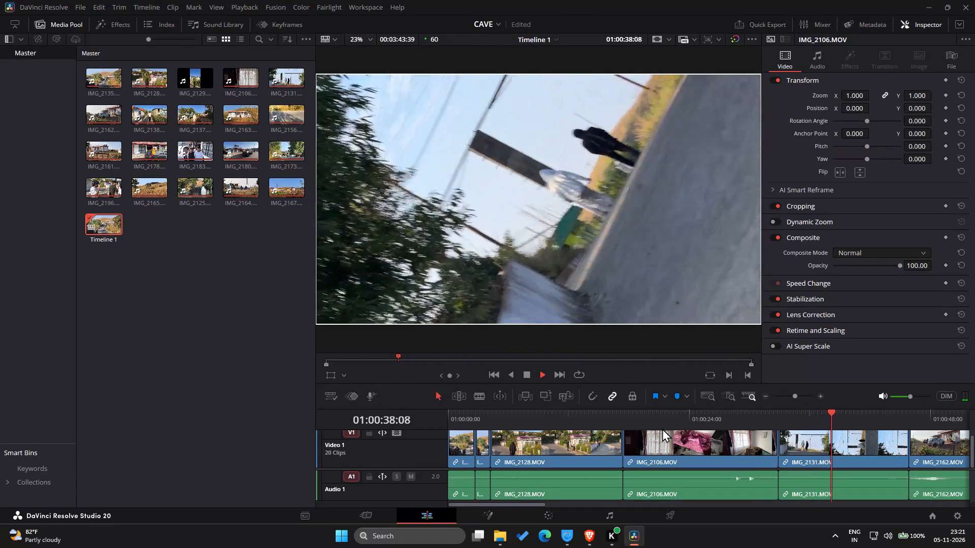
key(space)
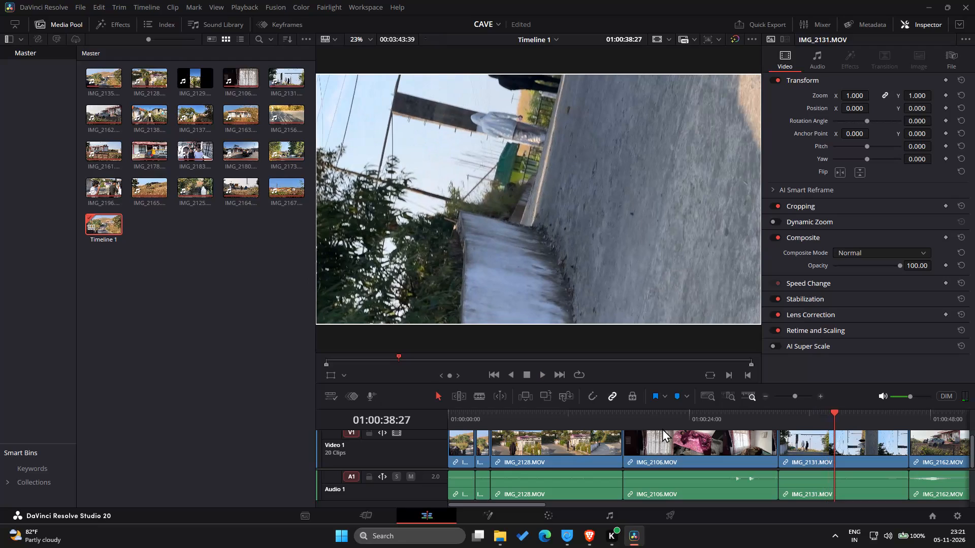
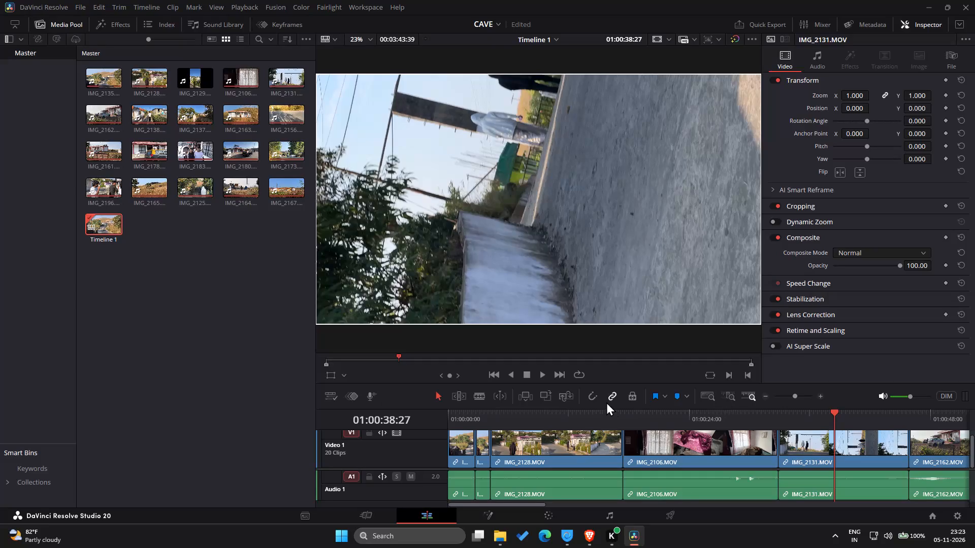
Split IMG_2131.MOV at about 01:00:36:10, before the footage turns sideways, and ripple delete the part after the cut.
drag(826, 412, 788, 414)
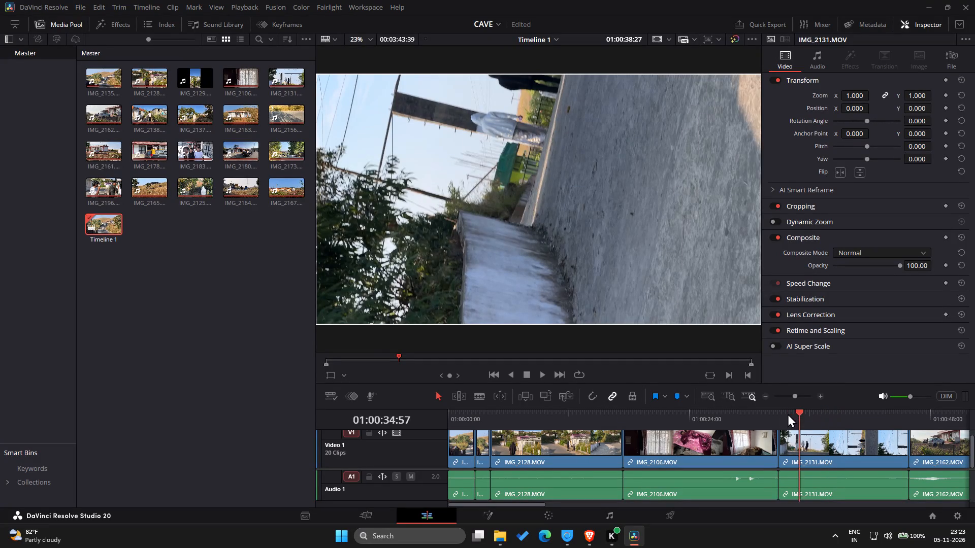
drag(788, 414, 784, 416)
key(space)
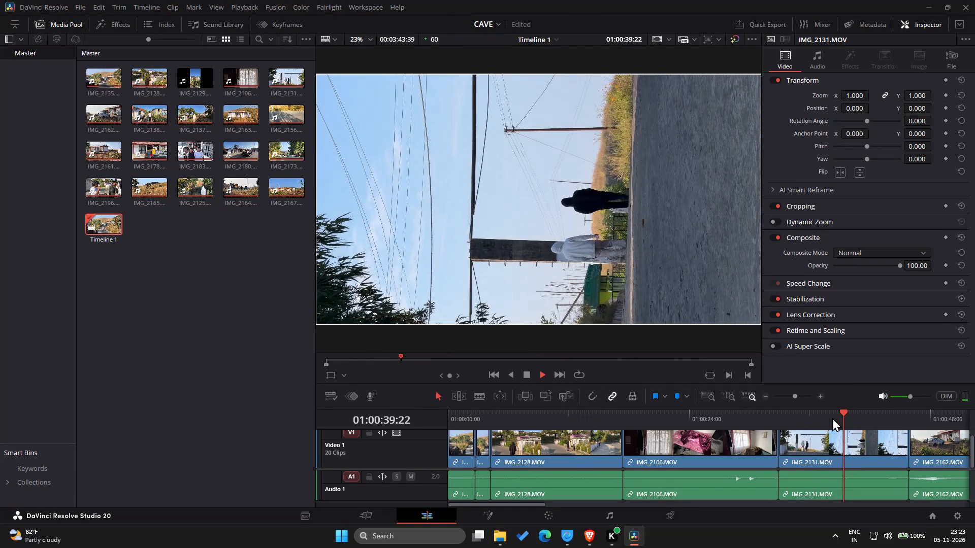
key(space)
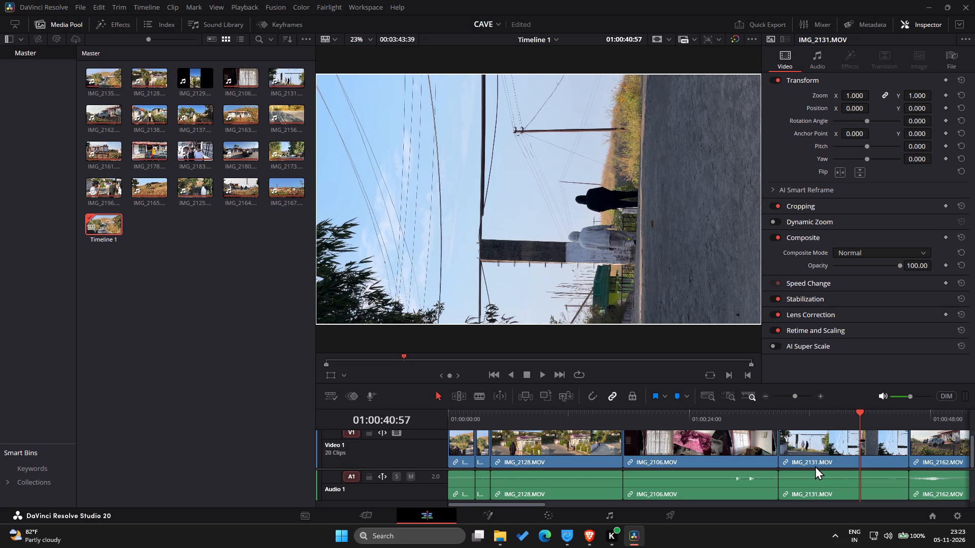
drag(859, 414, 819, 417)
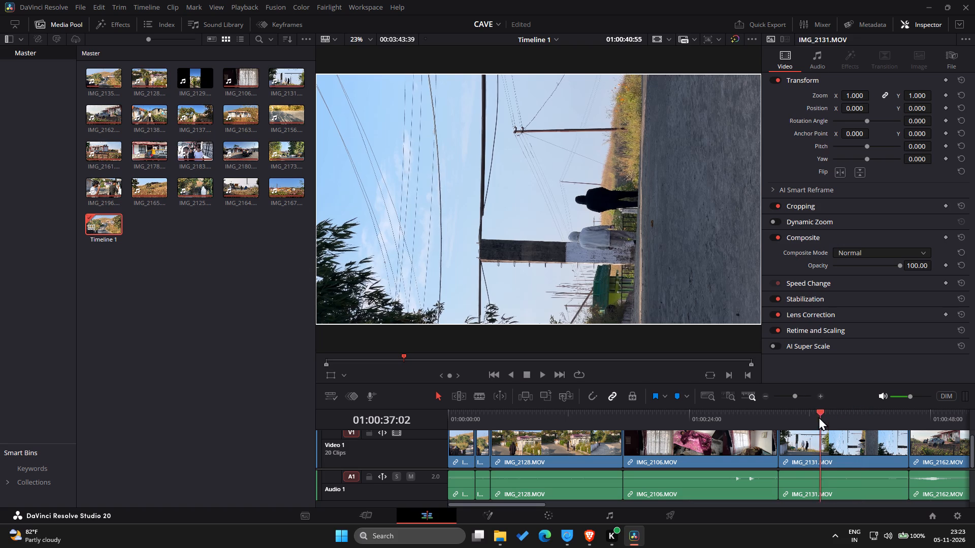
drag(819, 417, 814, 418)
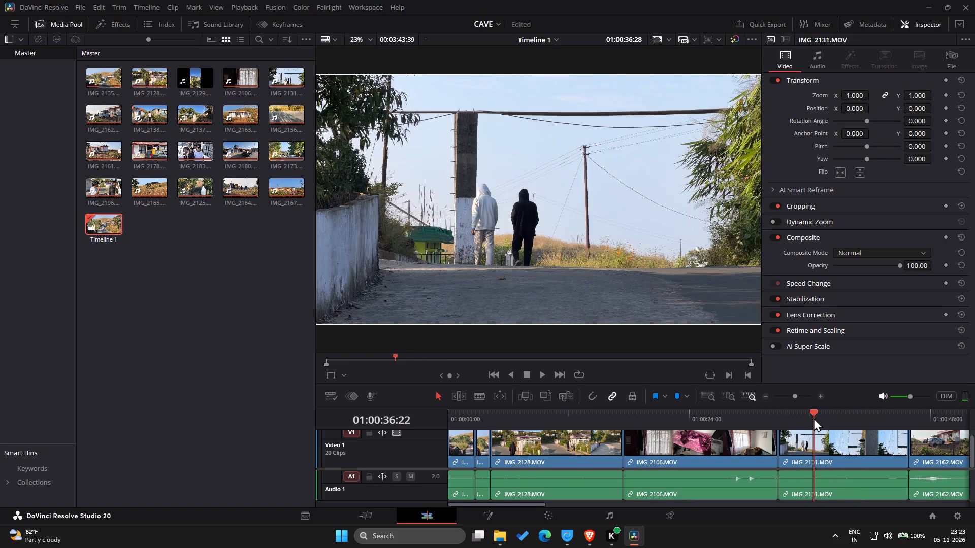
drag(814, 418, 811, 418)
key(b)
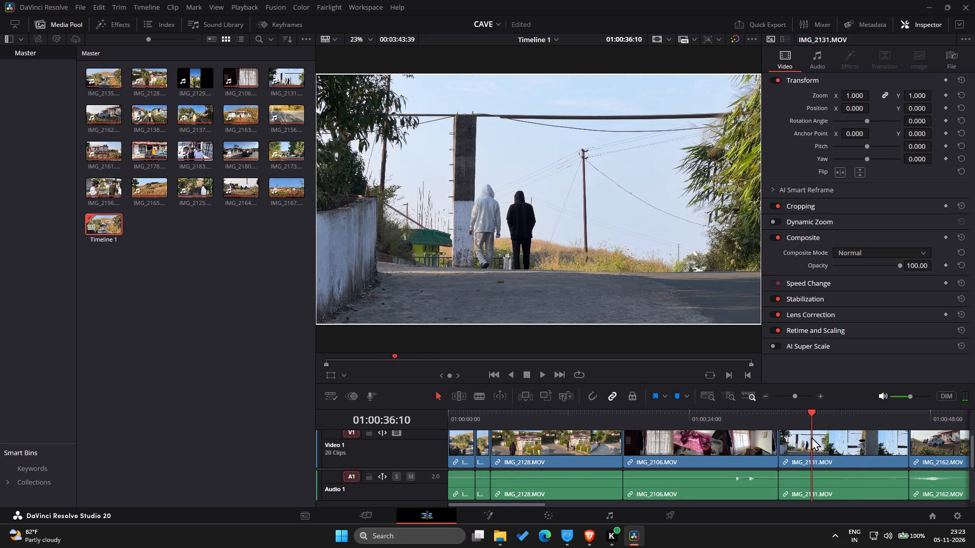
key(b)
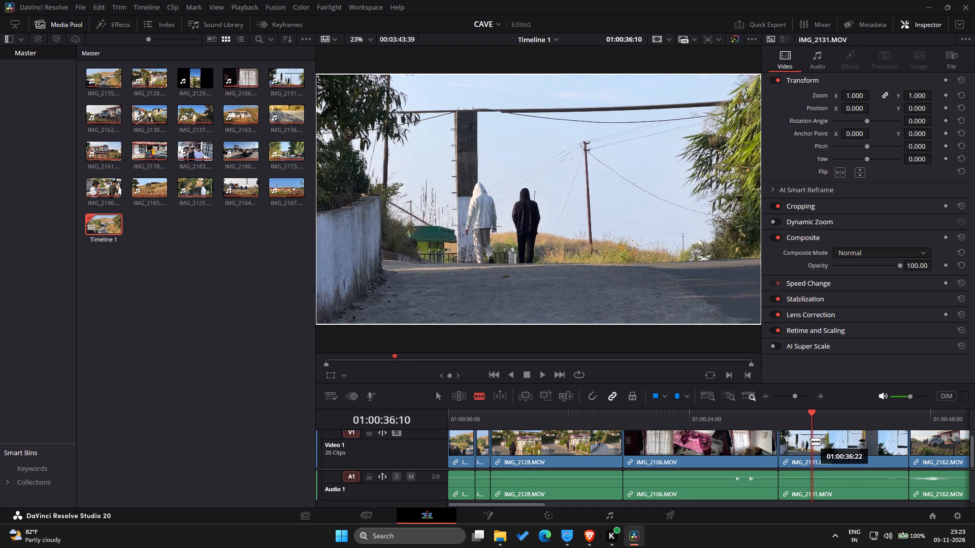
click(811, 441)
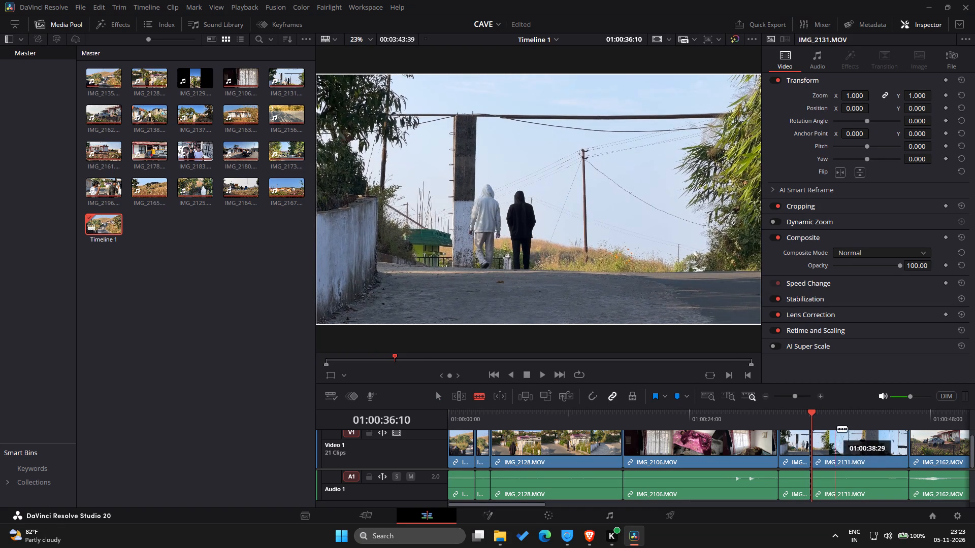
key(a)
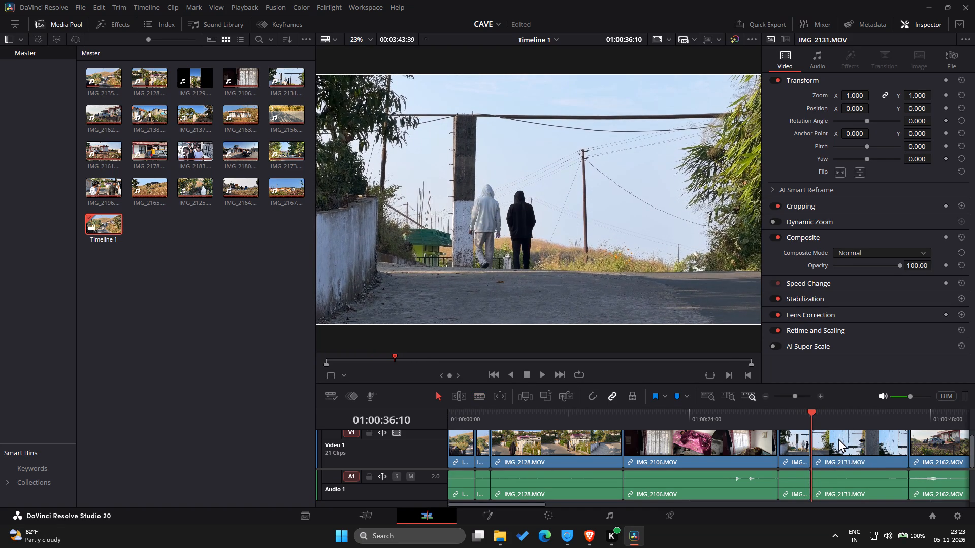
click(850, 451)
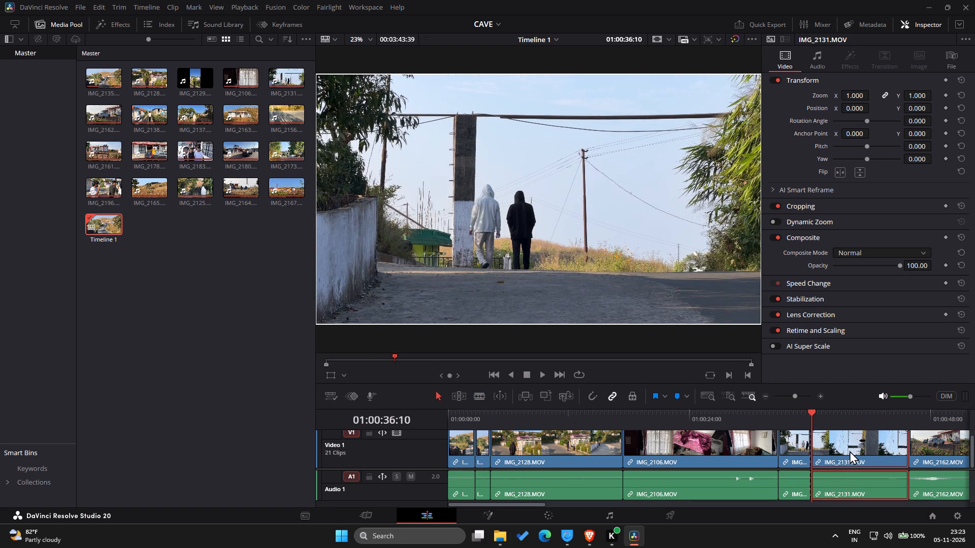
key(shift+BackSpace)
Review IMG_2162.MOV, split it at about 01:00:40:00, and ripple delete the part after the cut.
key(space)
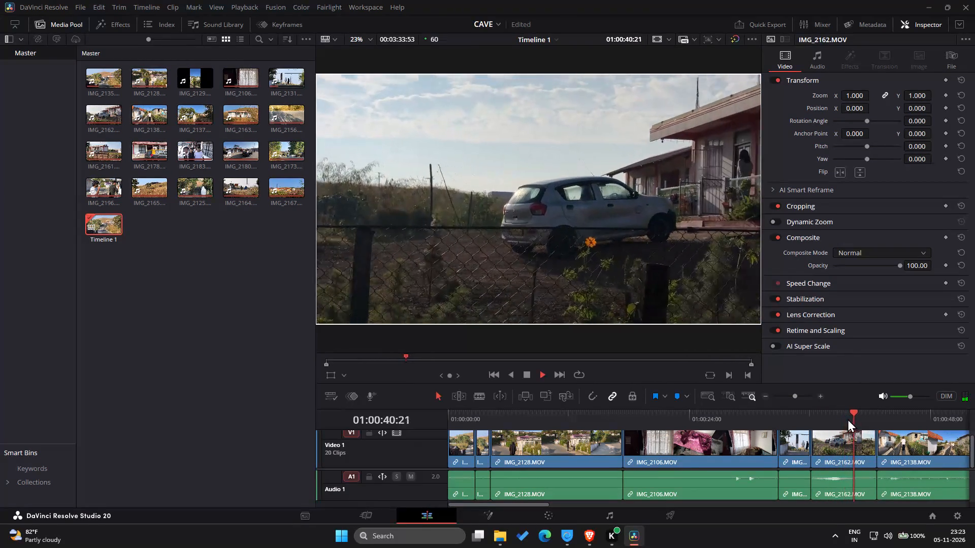
key(space)
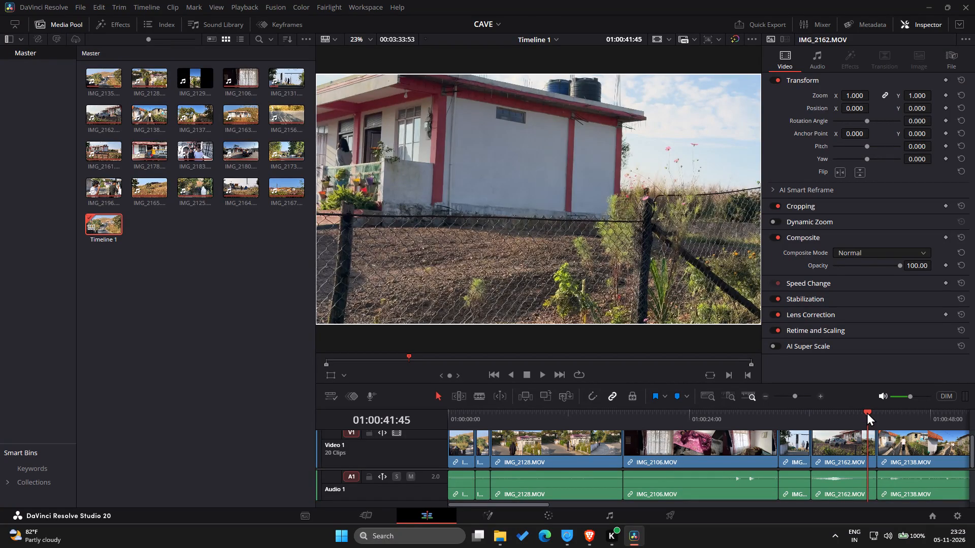
drag(866, 415, 854, 414)
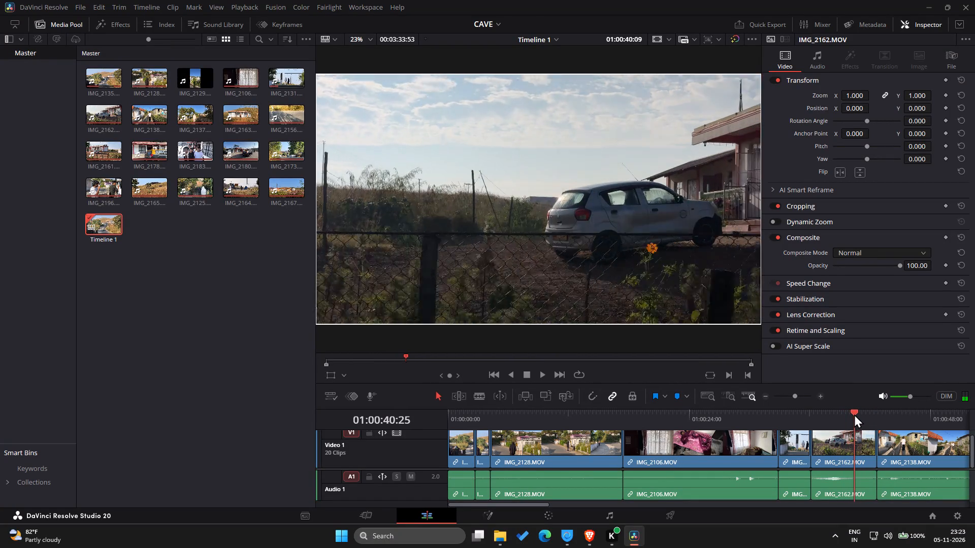
drag(854, 414, 851, 414)
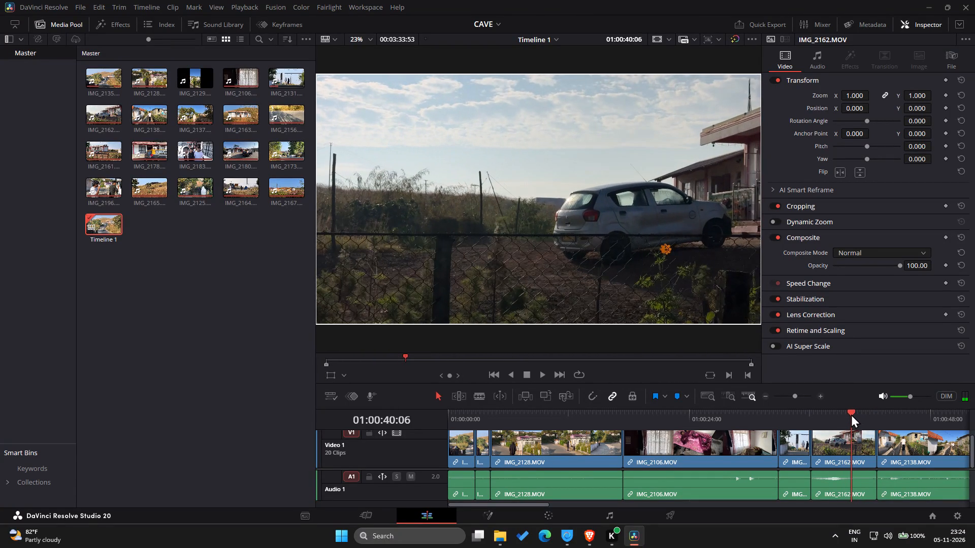
key(b)
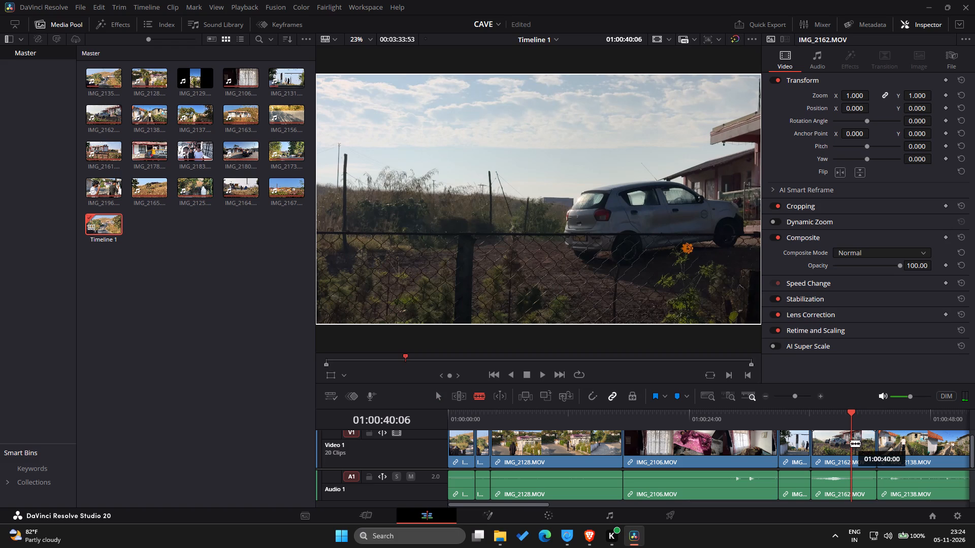
click(850, 443)
key(a)
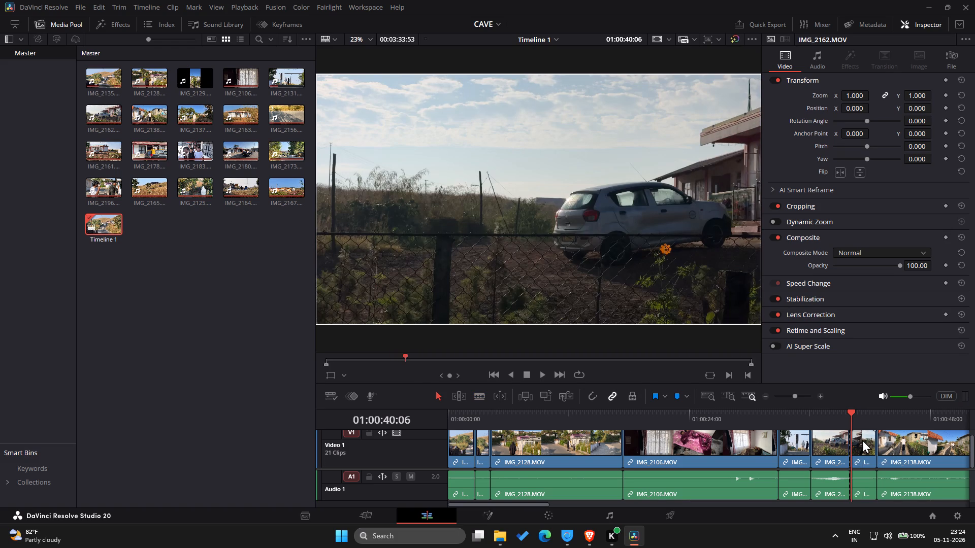
click(862, 439)
key(shift+BackSpace)
Play IMG_2138.MOV through to its end on the timeline to examine the walking footage.
key(space)
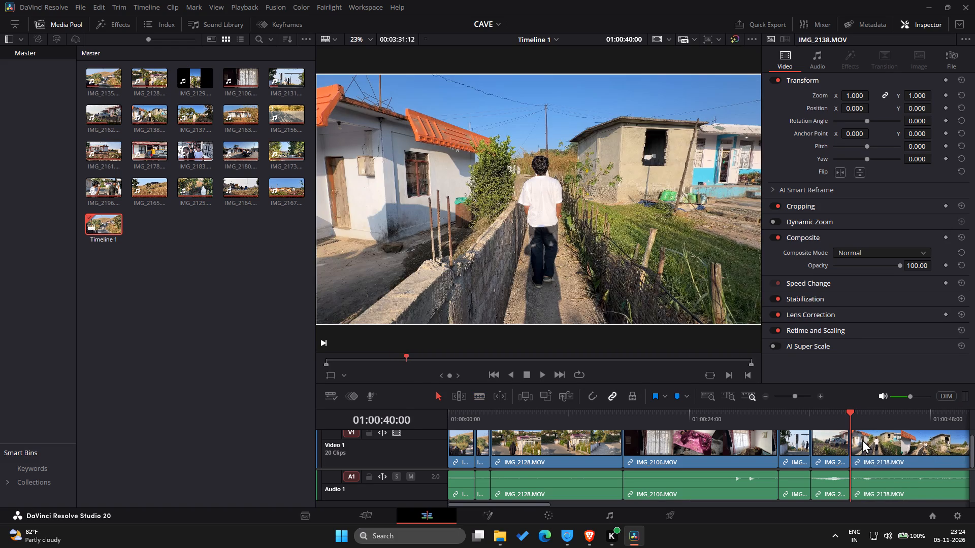
scroll(872, 431, left, 1)
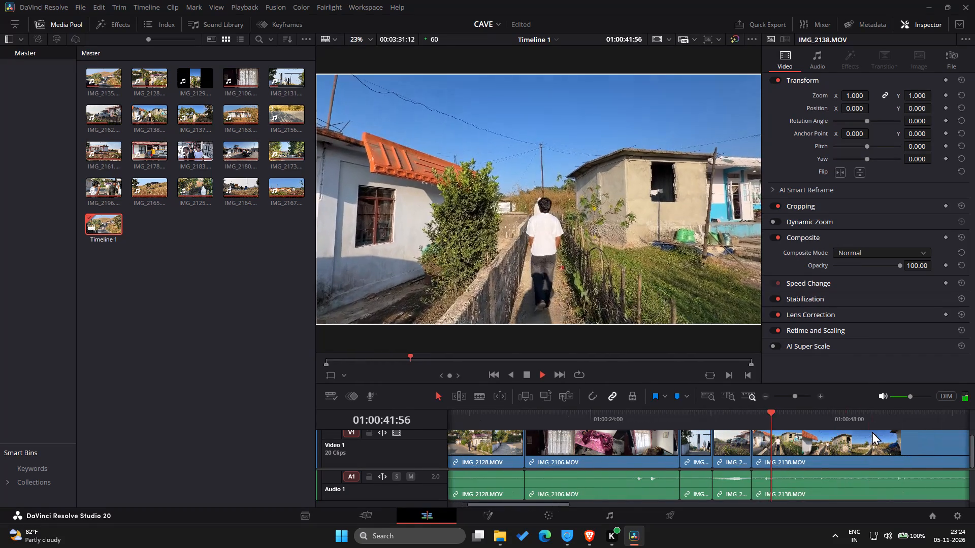
scroll(872, 431, left, 4)
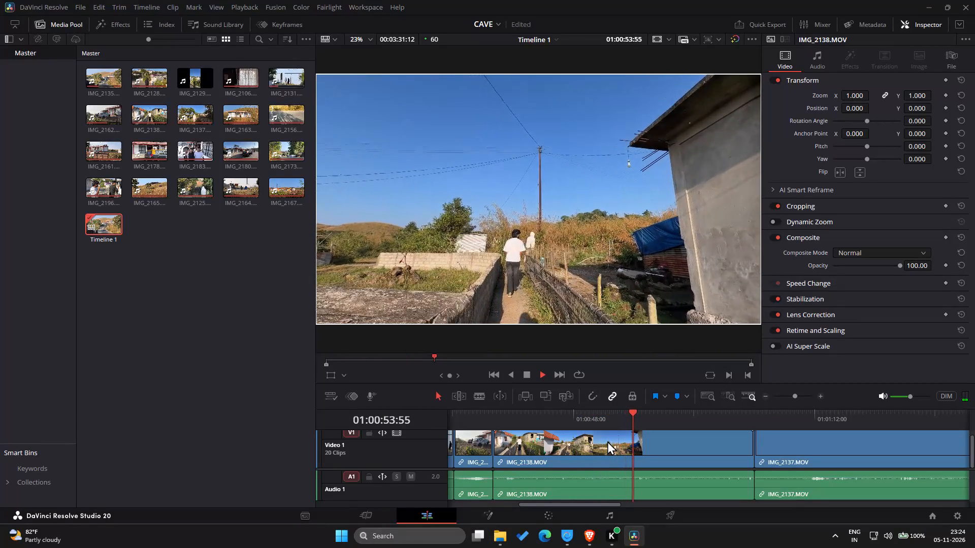
scroll(607, 441, left, 2)
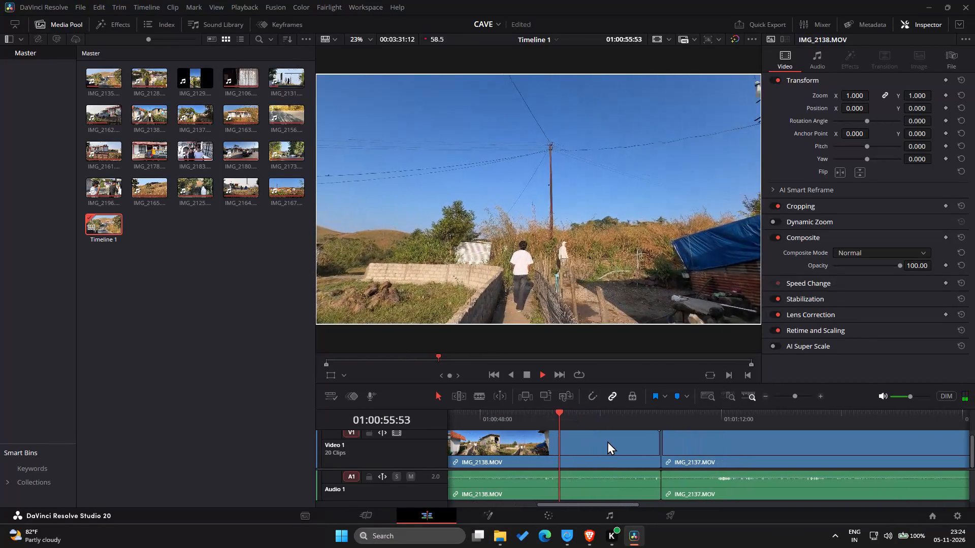
scroll(607, 441, left, 1)
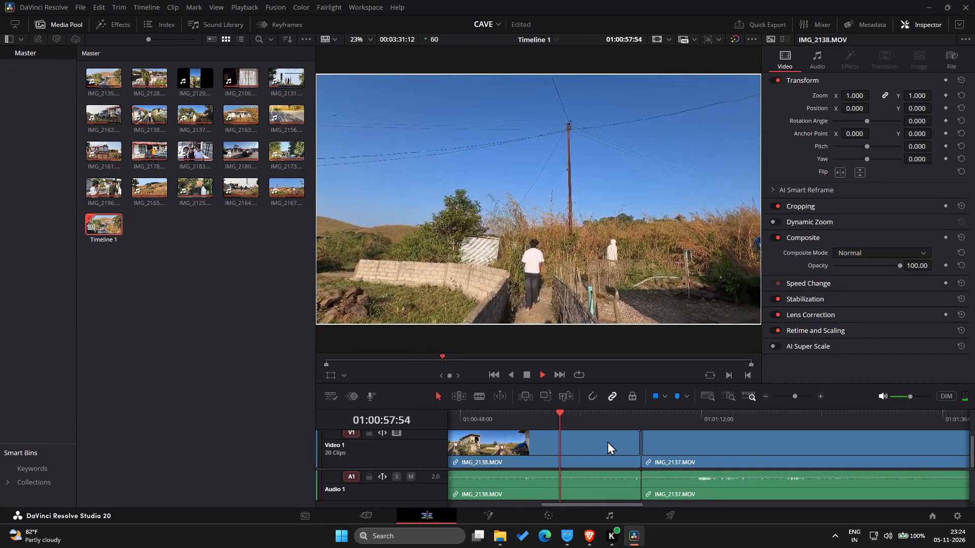
scroll(607, 441, left, 1)
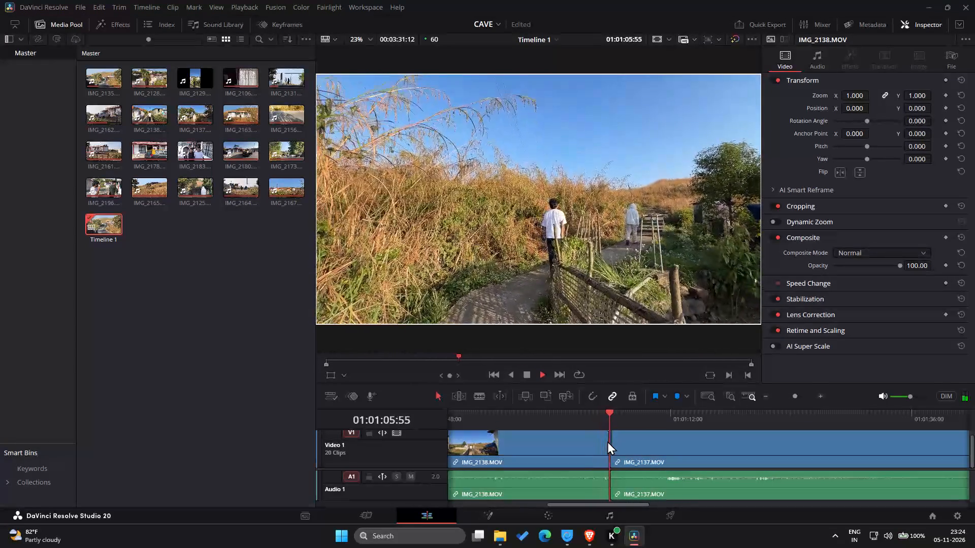
Skim through IMG_2137.MOV on the timeline, playing its beginning and its final part to examine the footage.
scroll(607, 441, left, 1)
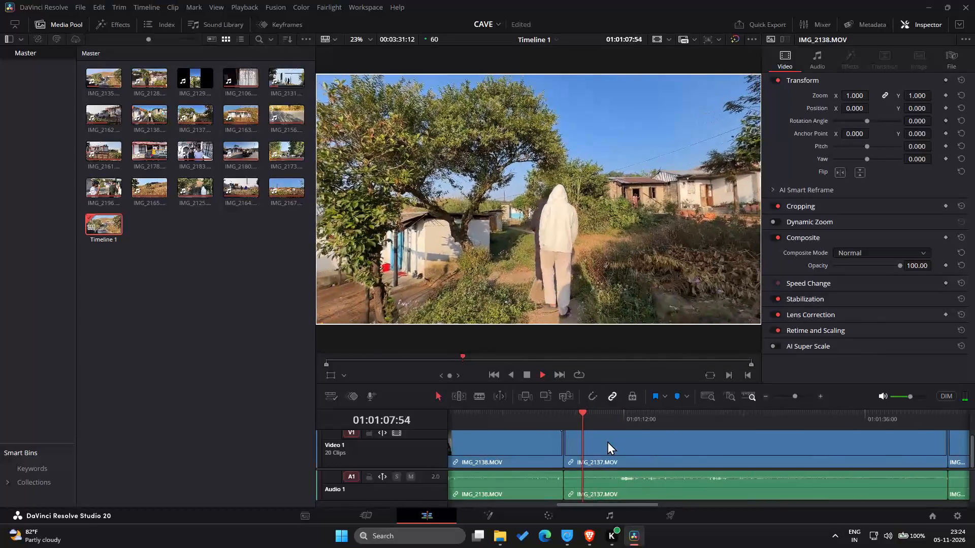
scroll(607, 441, left, 4)
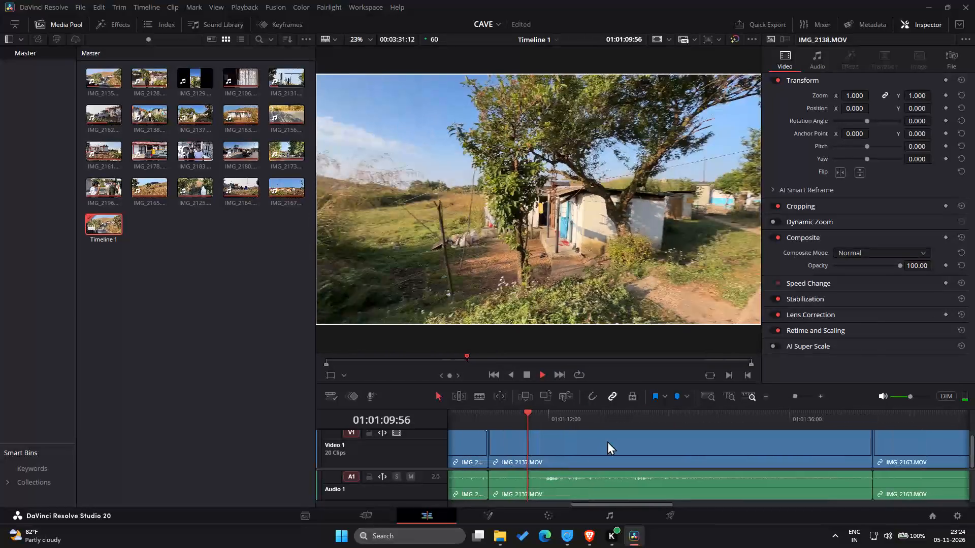
drag(546, 418, 645, 409)
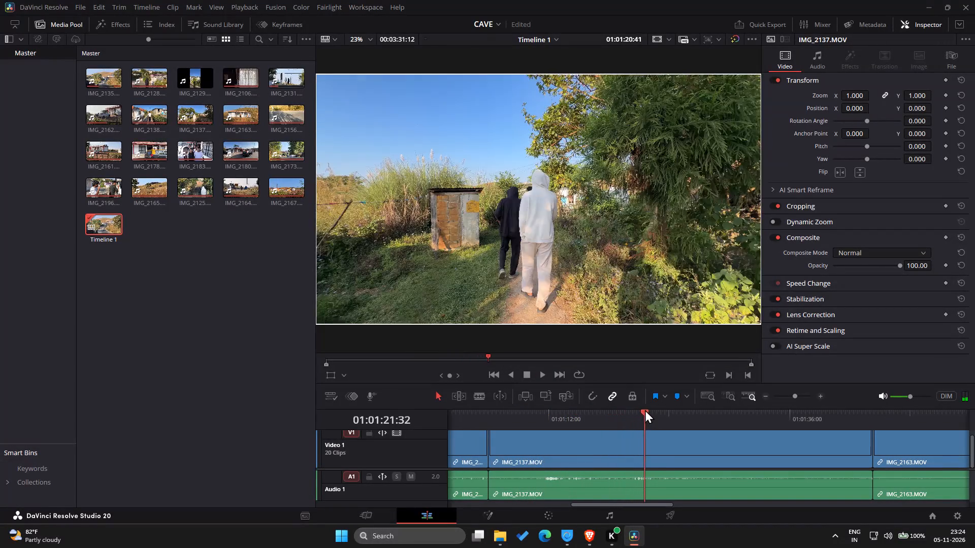
drag(645, 409, 722, 400)
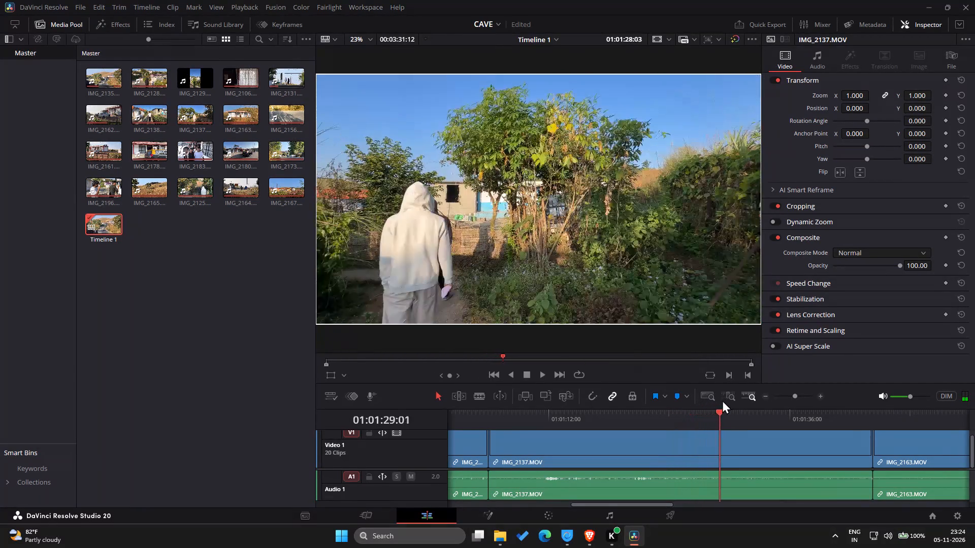
drag(722, 400, 792, 397)
key(space)
key(space)
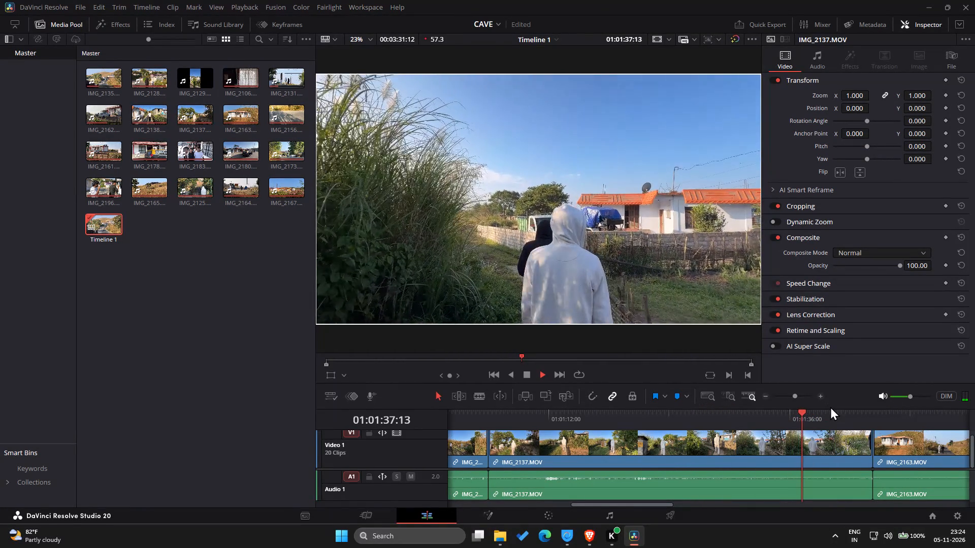
scroll(830, 406, left, 2)
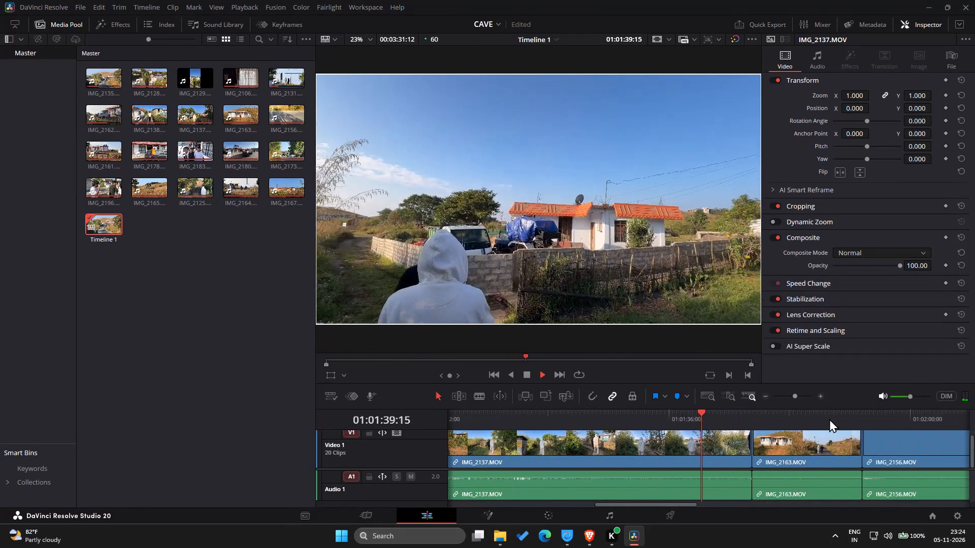
Review IMG_2163.MOV and IMG_2156.MOV on the timeline, stopping at about 01:02:09:47 to examine the homestay building shot.
scroll(829, 419, left, 1)
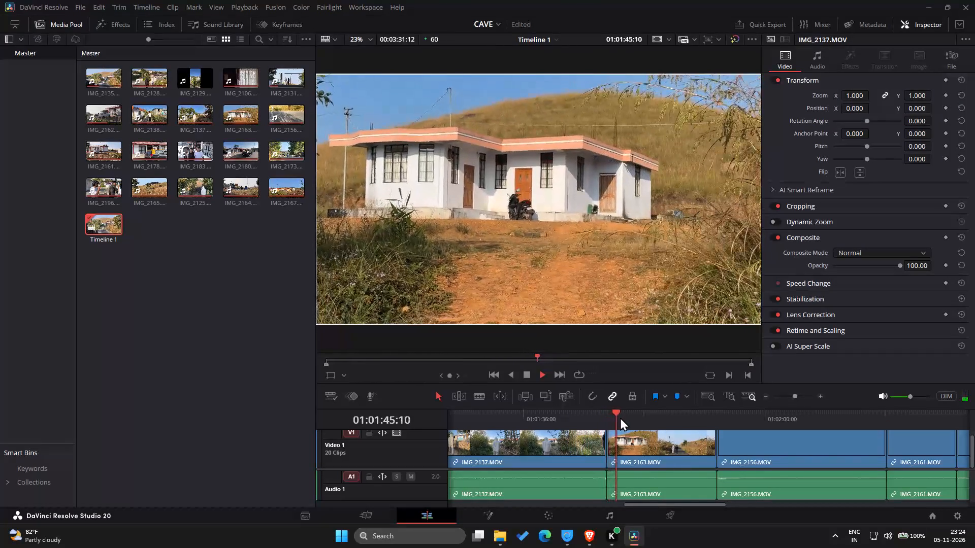
scroll(635, 422, left, 1)
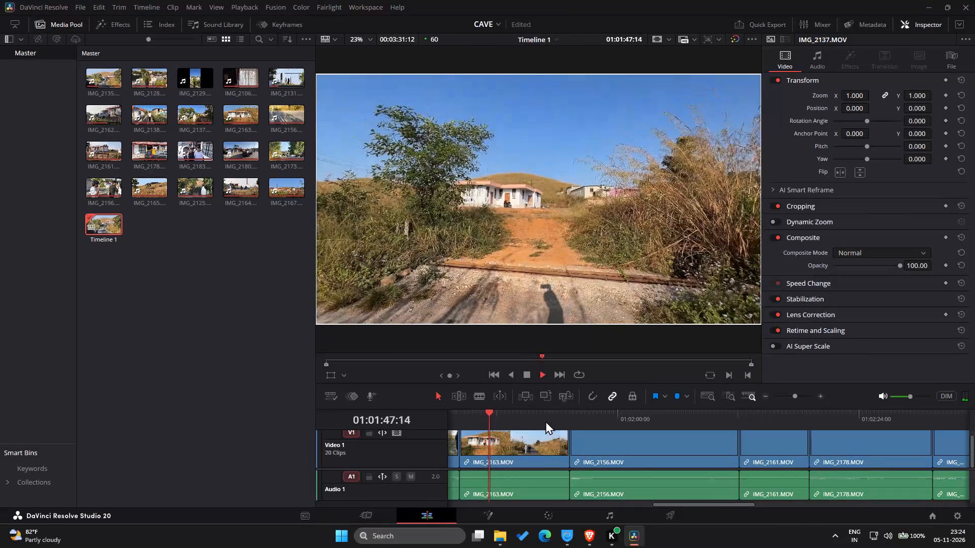
drag(511, 412, 524, 412)
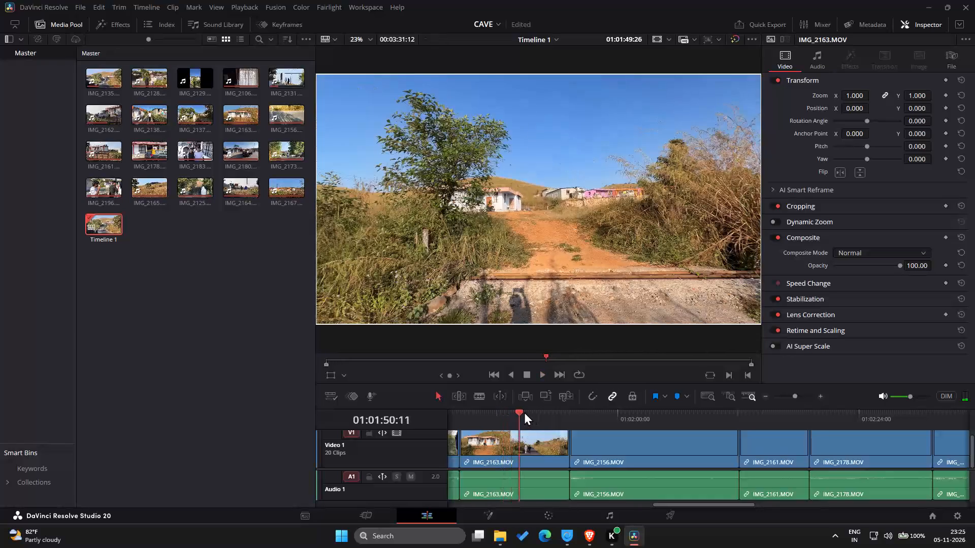
drag(524, 412, 570, 412)
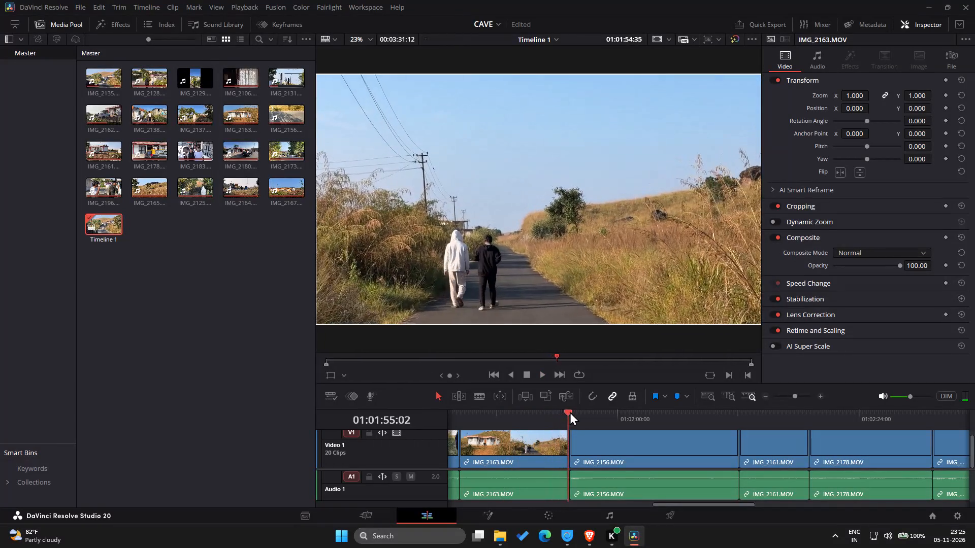
drag(570, 412, 627, 412)
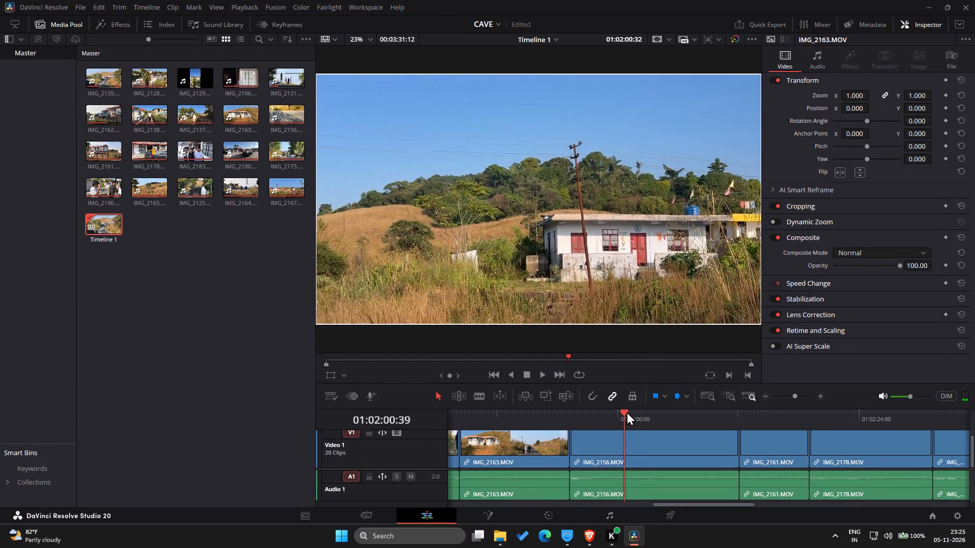
drag(627, 412, 693, 411)
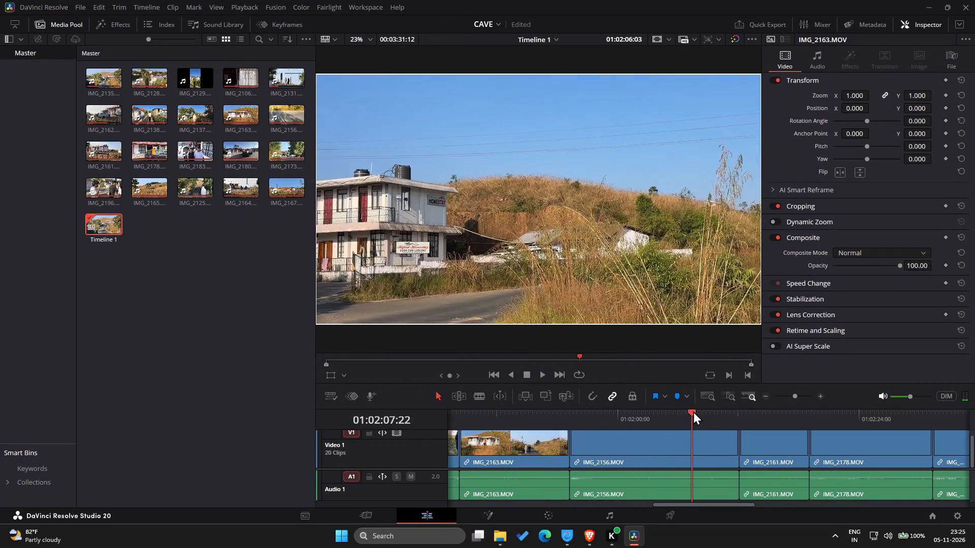
drag(693, 411, 703, 412)
key(space)
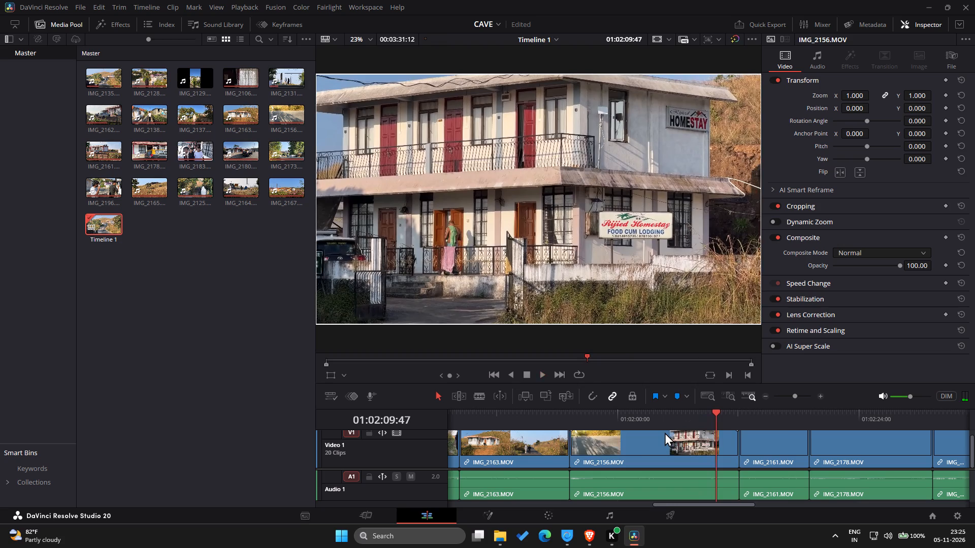
Find the homestay shot in IMG_2156.MOV, split the clip at 01:02:07:46, and ripple delete the part before the cut.
drag(713, 411, 655, 414)
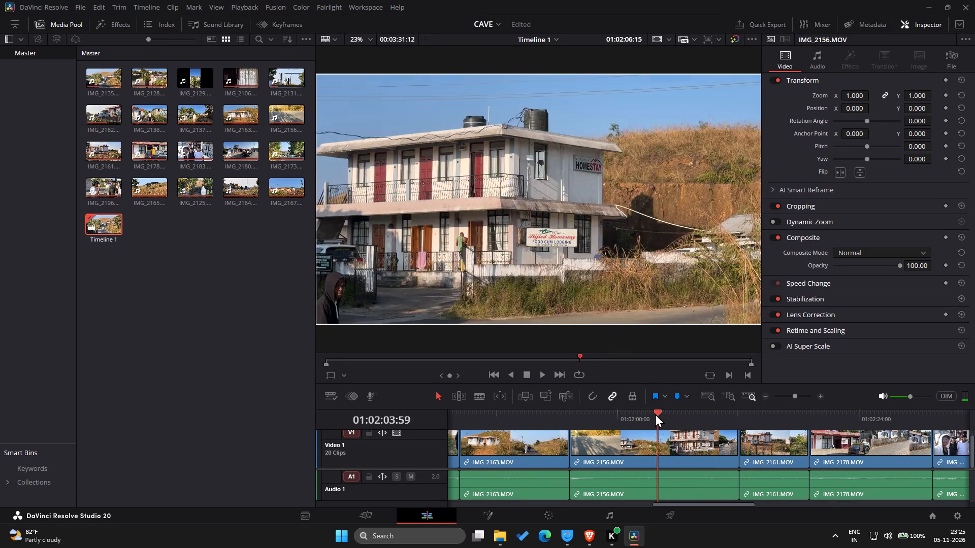
drag(655, 414, 686, 412)
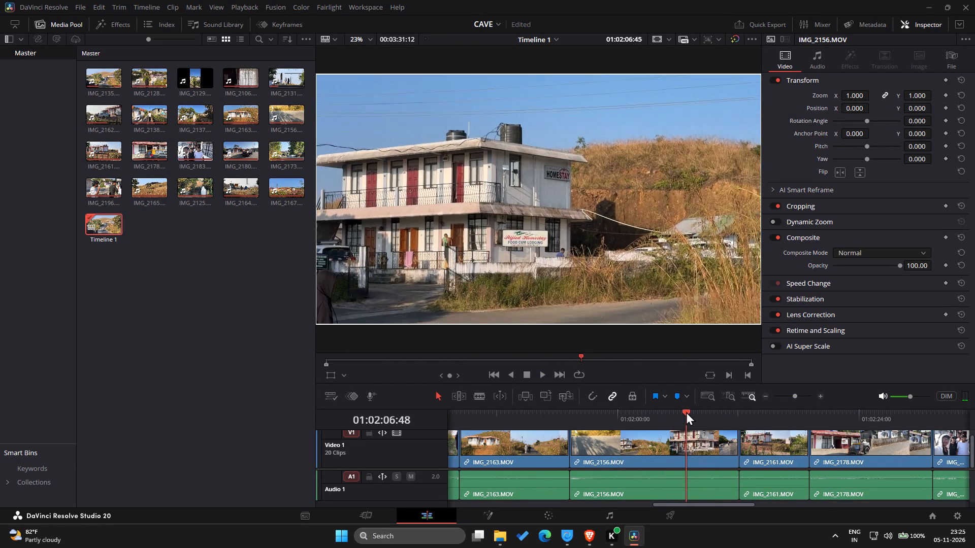
drag(686, 412, 693, 412)
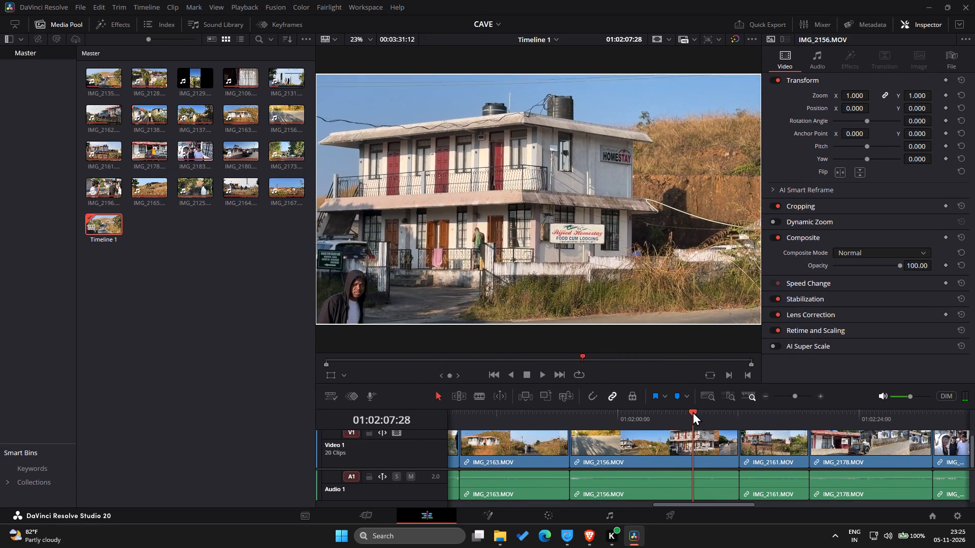
drag(693, 412, 697, 412)
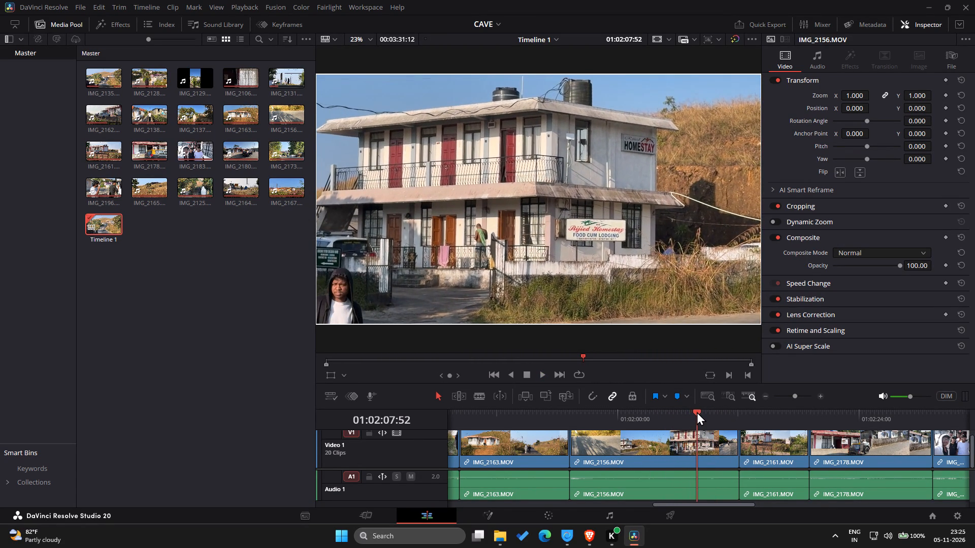
drag(697, 412, 696, 412)
key(b)
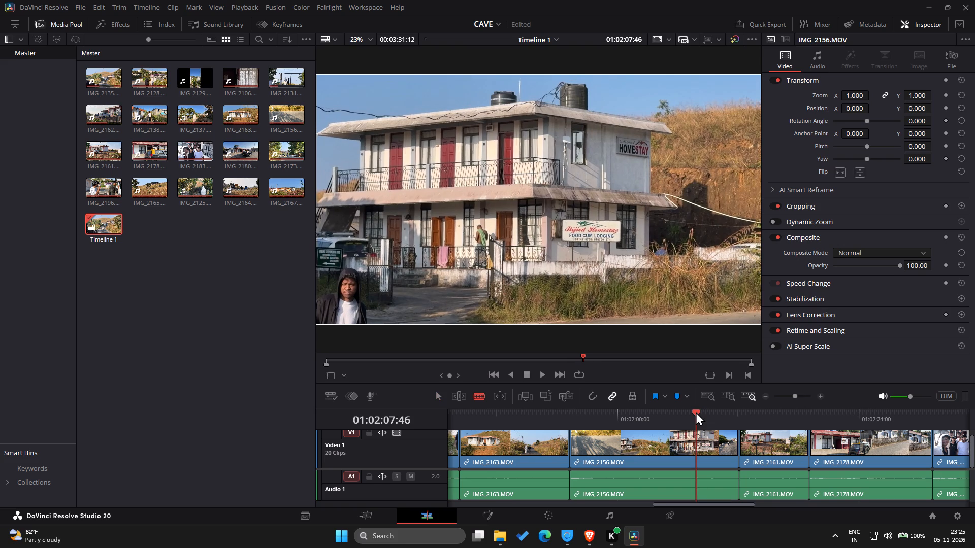
click(694, 440)
key(a)
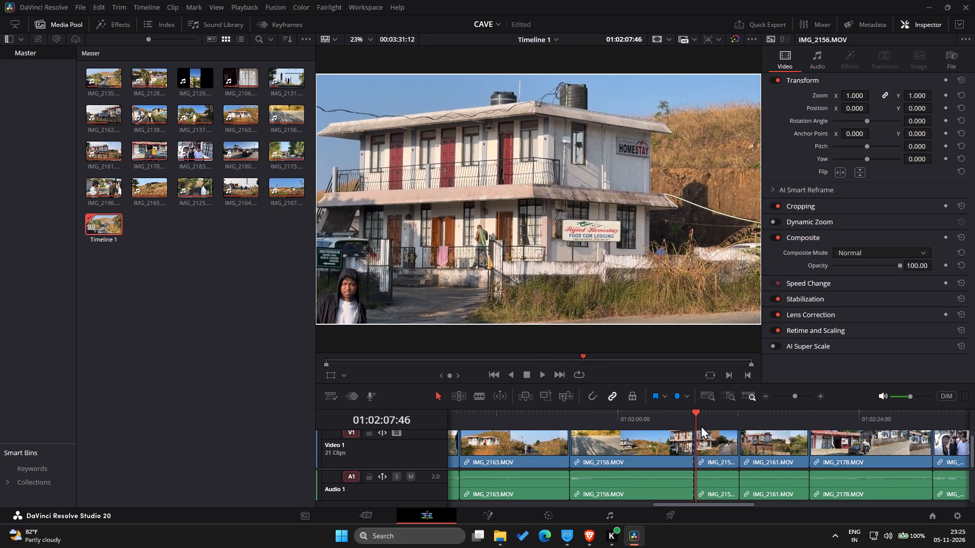
click(663, 448)
key(shift+BackSpace)
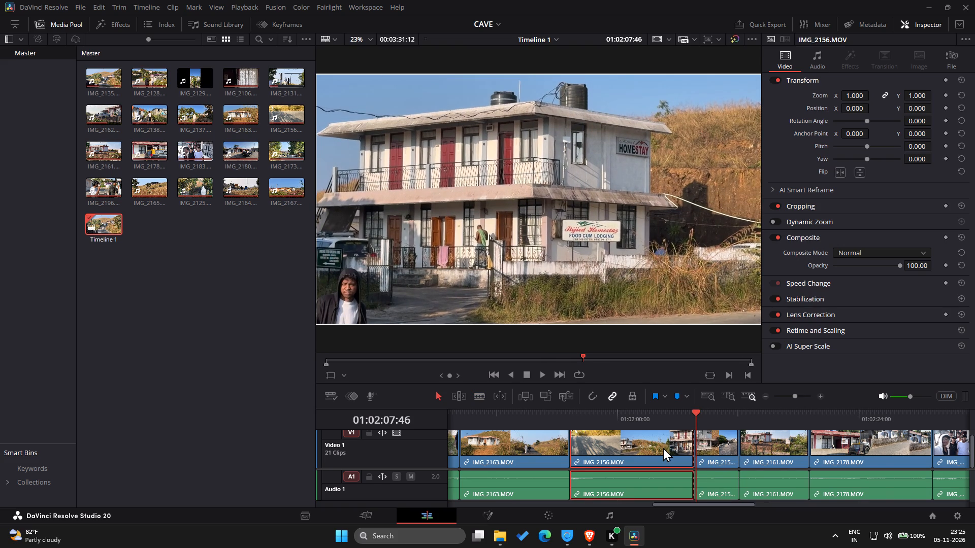
Play the remaining IMG_2156.MOV into IMG_2161.MOV, and skim IMG_2178.MOV, IMG_2183.MOV and IMG_2180.MOV to examine the footage.
key(space)
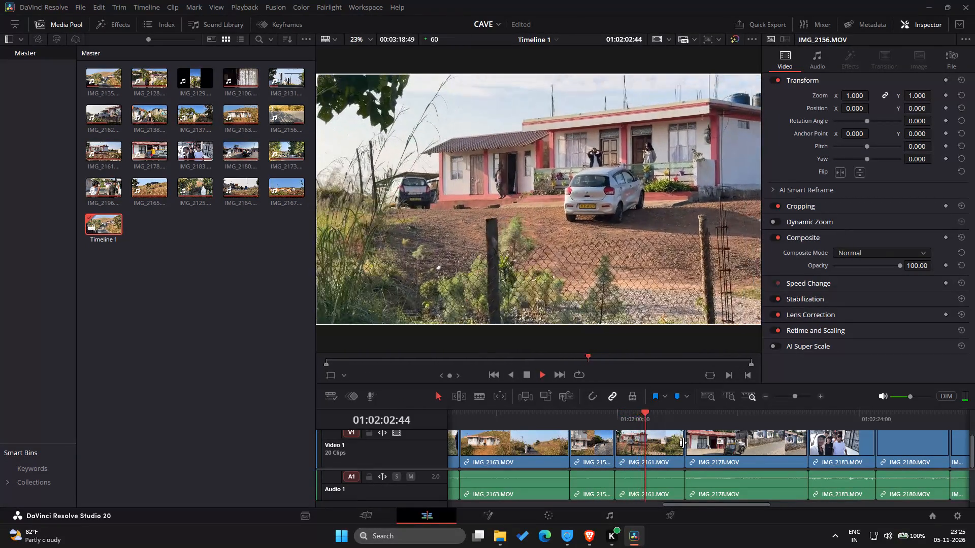
scroll(686, 442, left, 1)
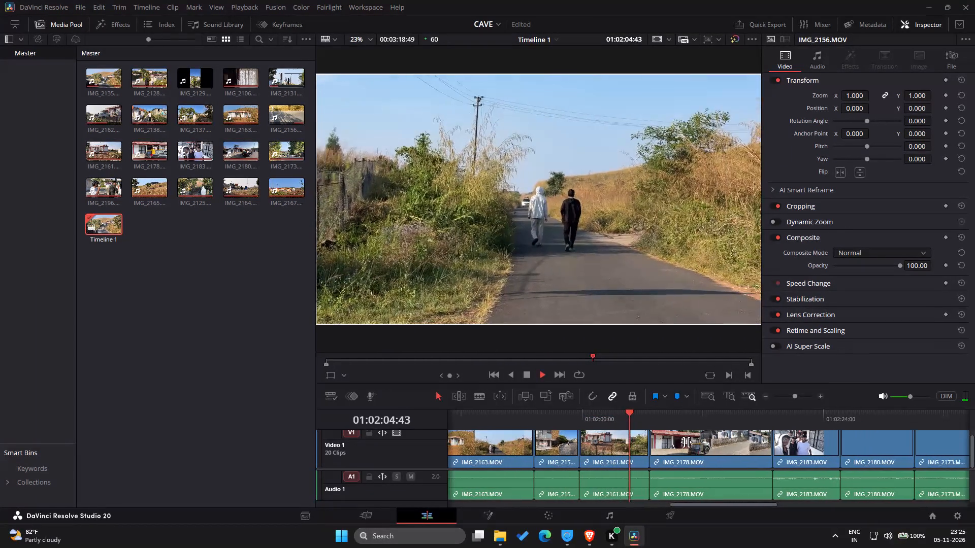
scroll(686, 442, left, 1)
drag(635, 412, 647, 412)
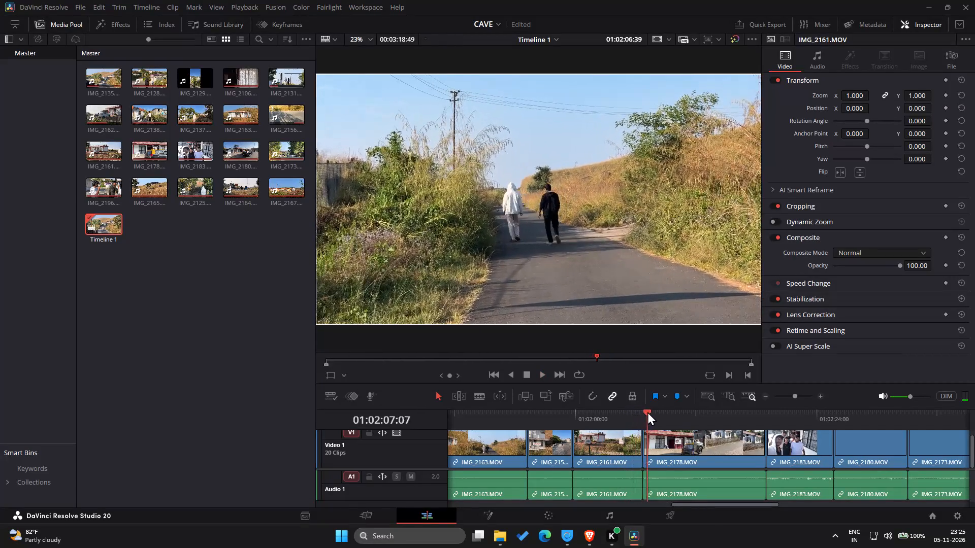
drag(647, 412, 730, 412)
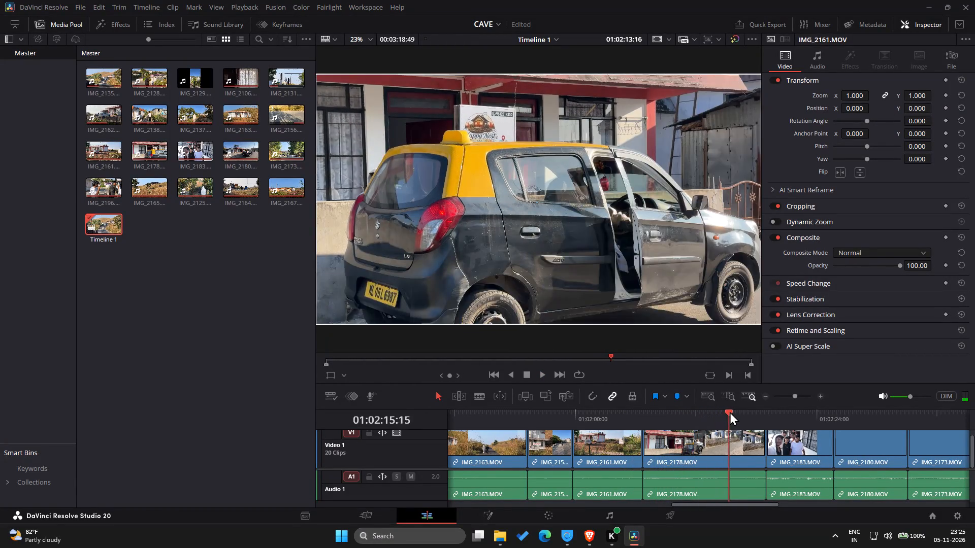
drag(730, 412, 801, 414)
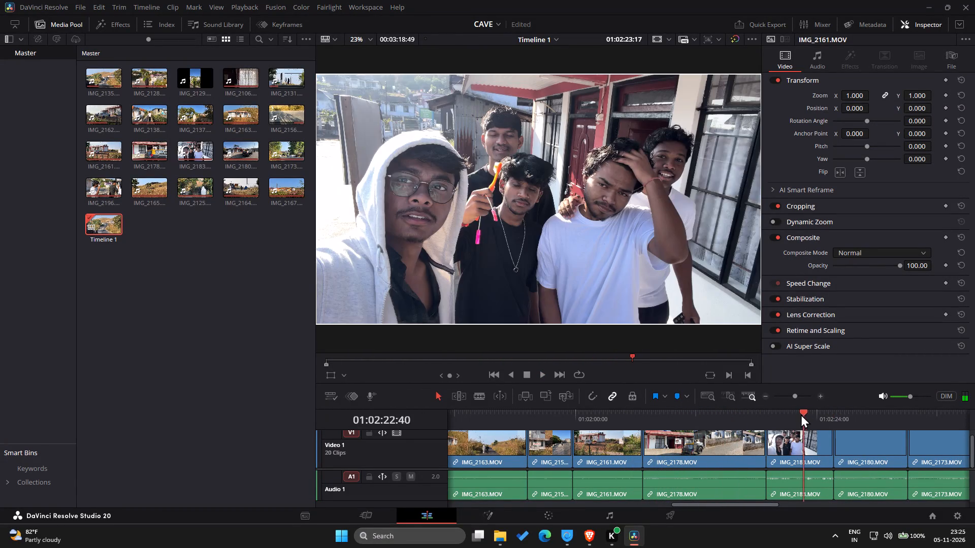
drag(801, 414, 869, 414)
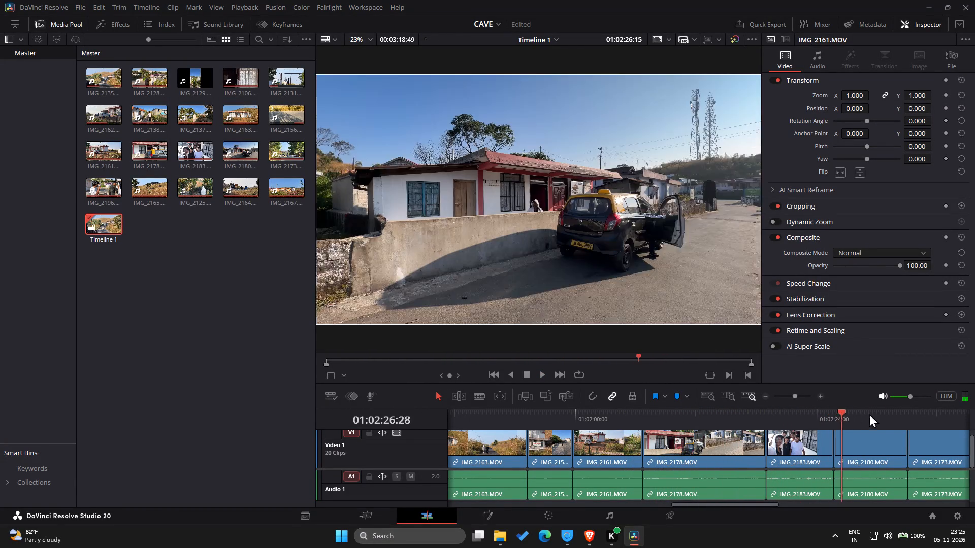
drag(869, 414, 931, 416)
Review IMG_2173.MOV and skim the following short clips, including IMG_2165.MOV, up to the start of IMG_2164.MOV.
scroll(896, 425, left, 1)
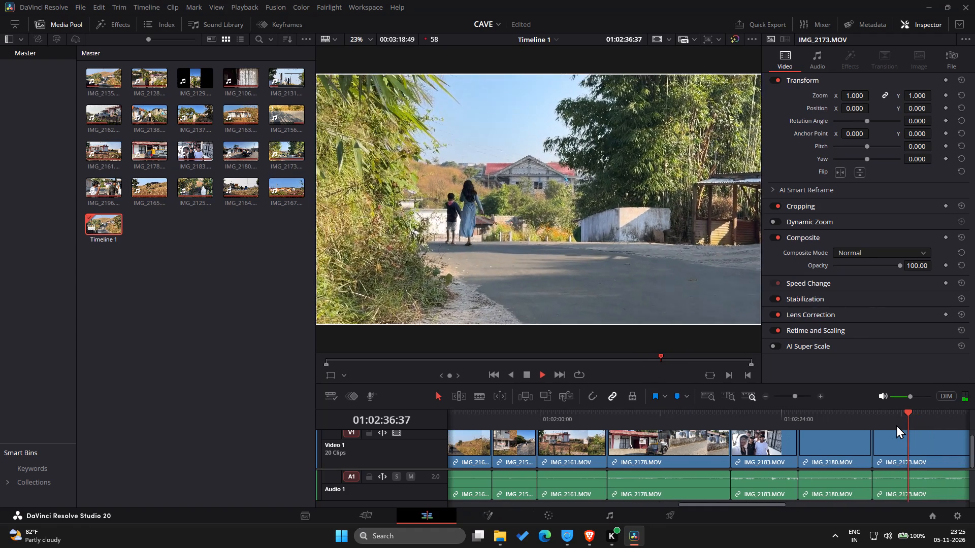
scroll(896, 425, left, 4)
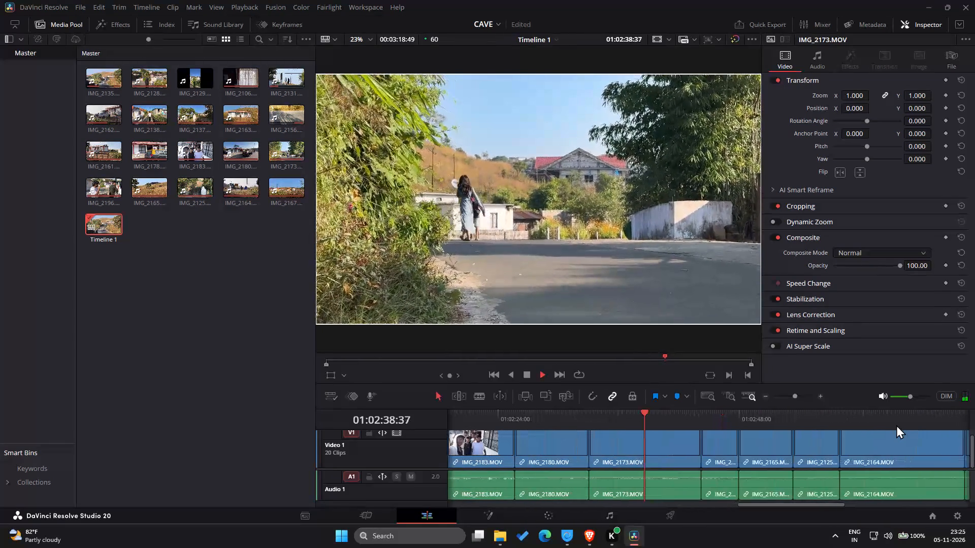
scroll(887, 425, left, 1)
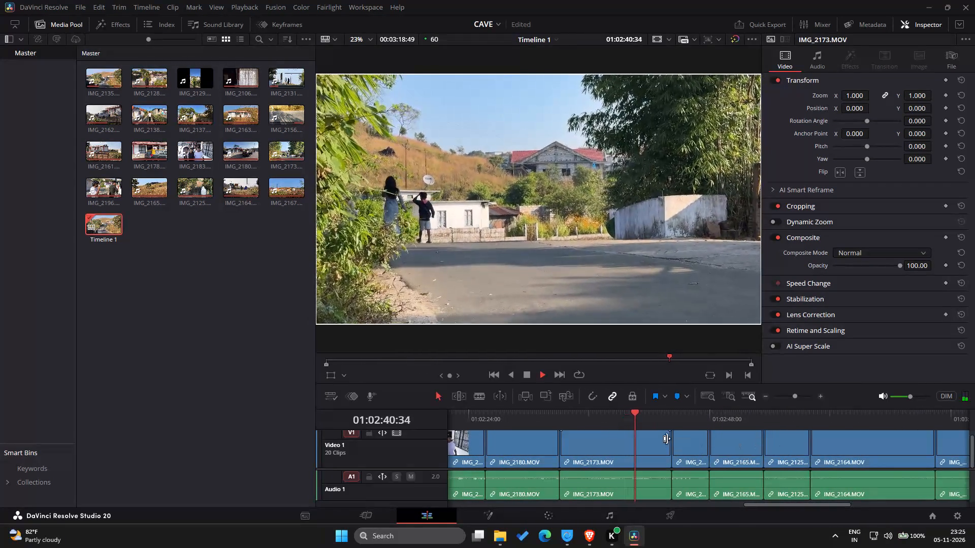
drag(642, 417, 671, 419)
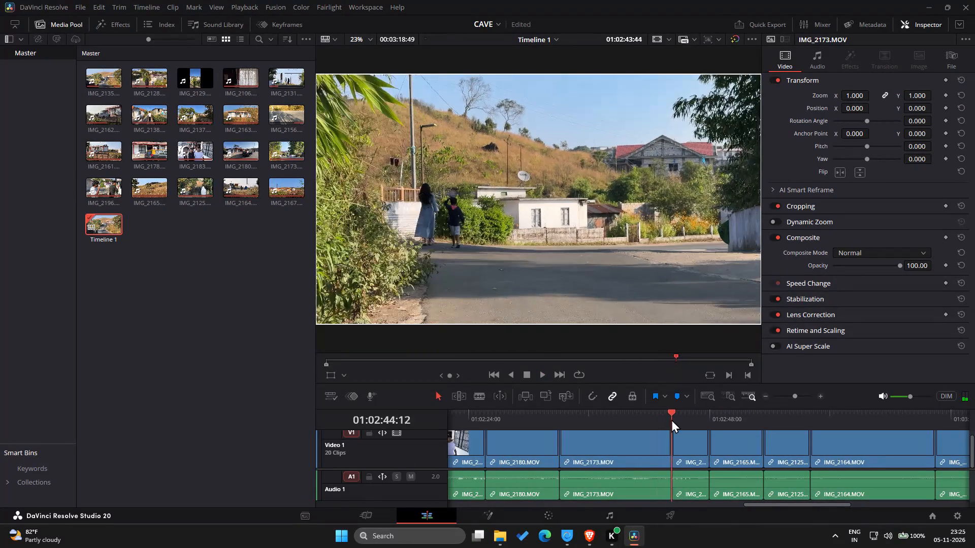
drag(671, 419, 716, 420)
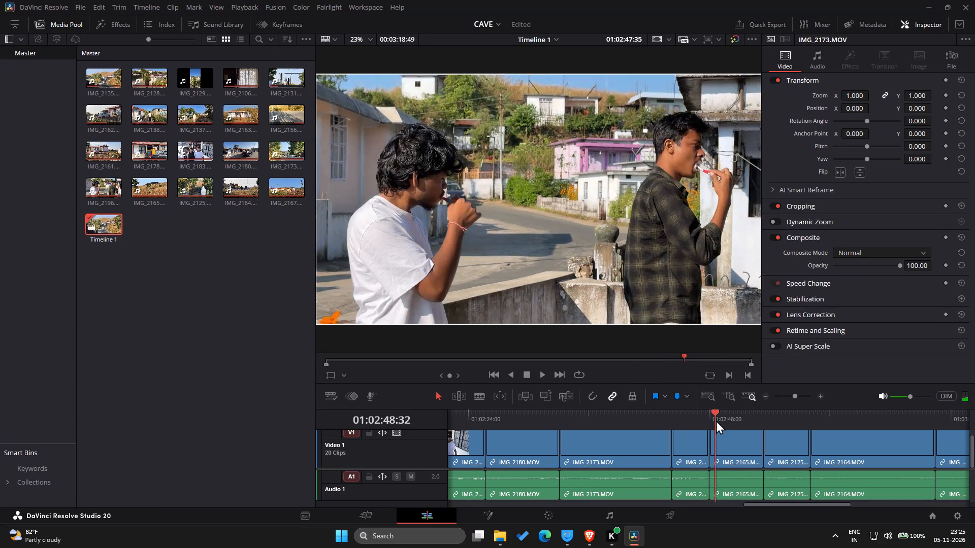
drag(716, 420, 821, 417)
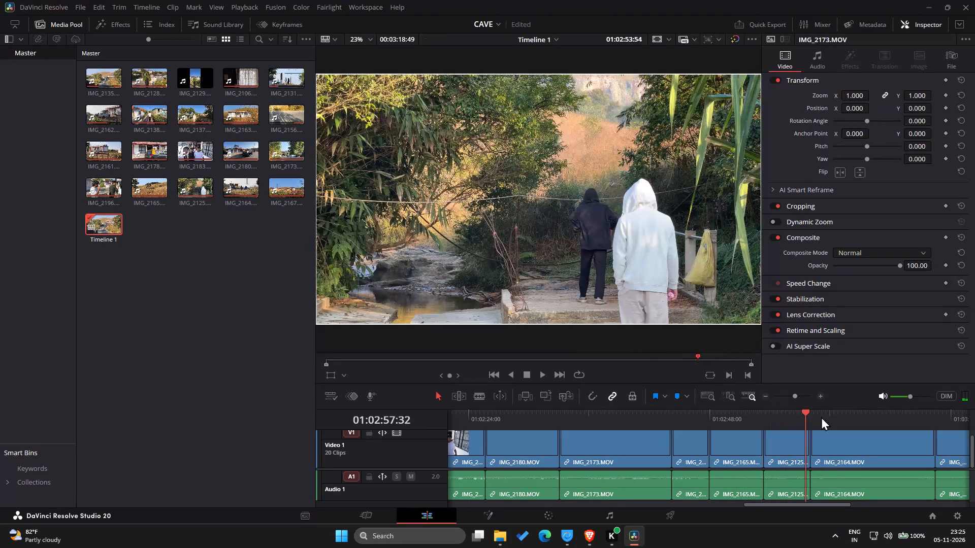
drag(821, 417, 836, 415)
Review IMG_2164.MOV and IMG_2167.MOV, going back over both until the end of the timeline.
scroll(836, 415, left, 1)
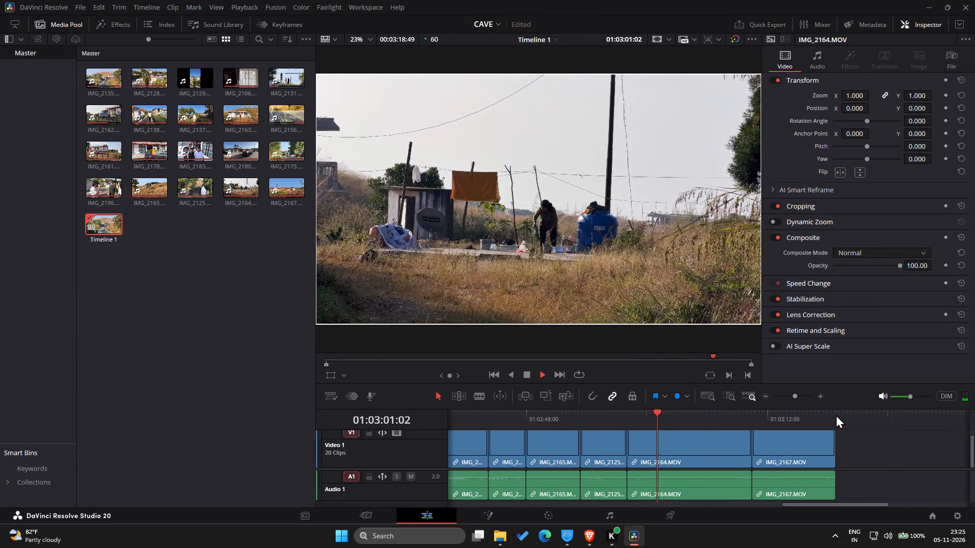
scroll(836, 415, left, 1)
drag(673, 415, 730, 416)
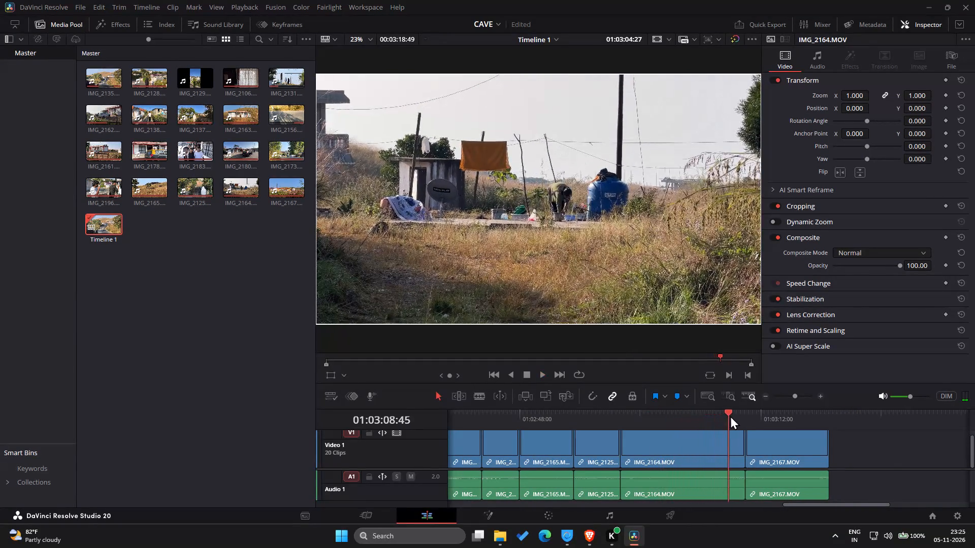
drag(730, 416, 746, 417)
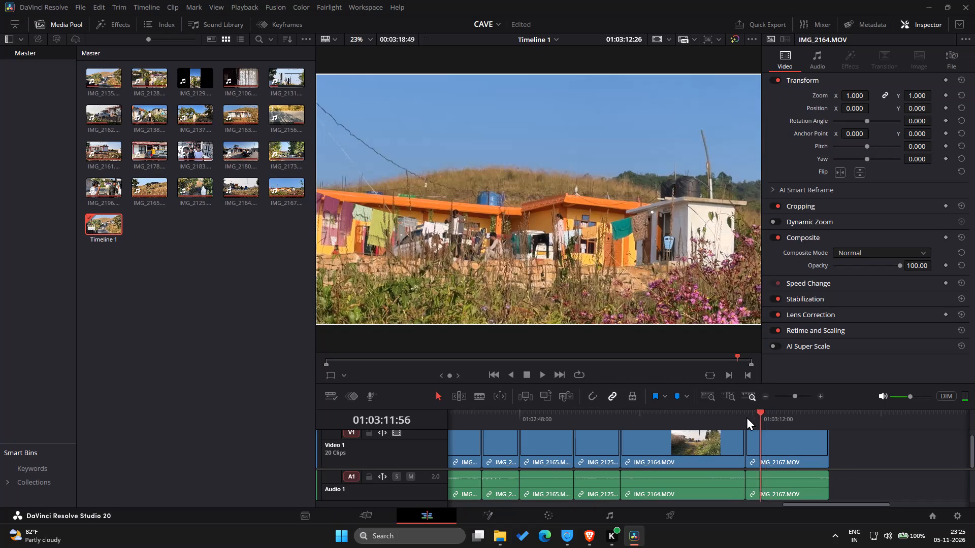
drag(746, 417, 621, 419)
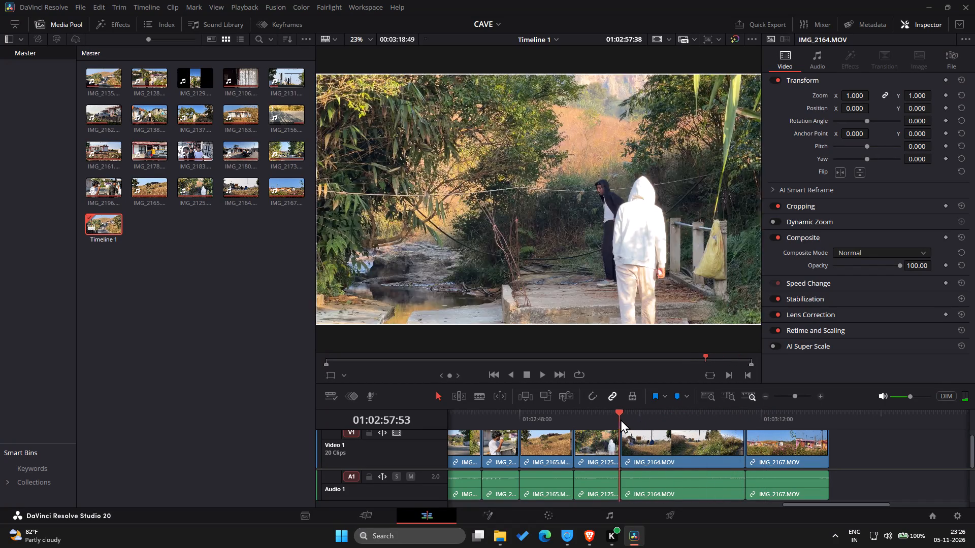
drag(621, 419, 691, 420)
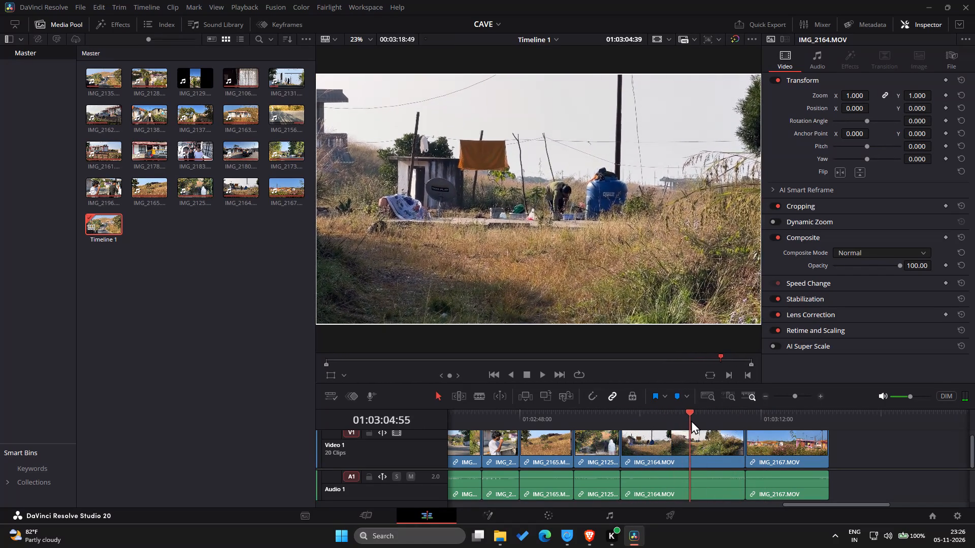
drag(691, 420, 723, 416)
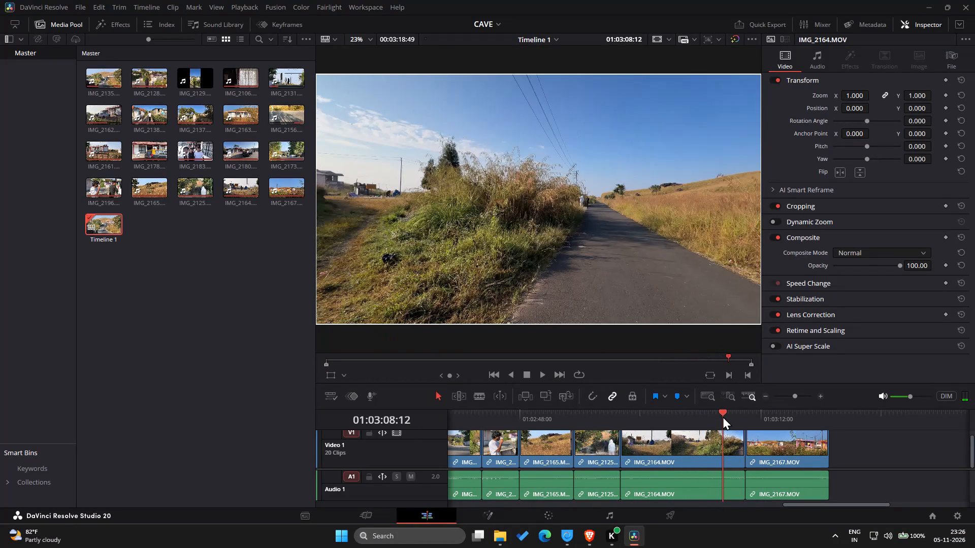
drag(723, 416, 789, 415)
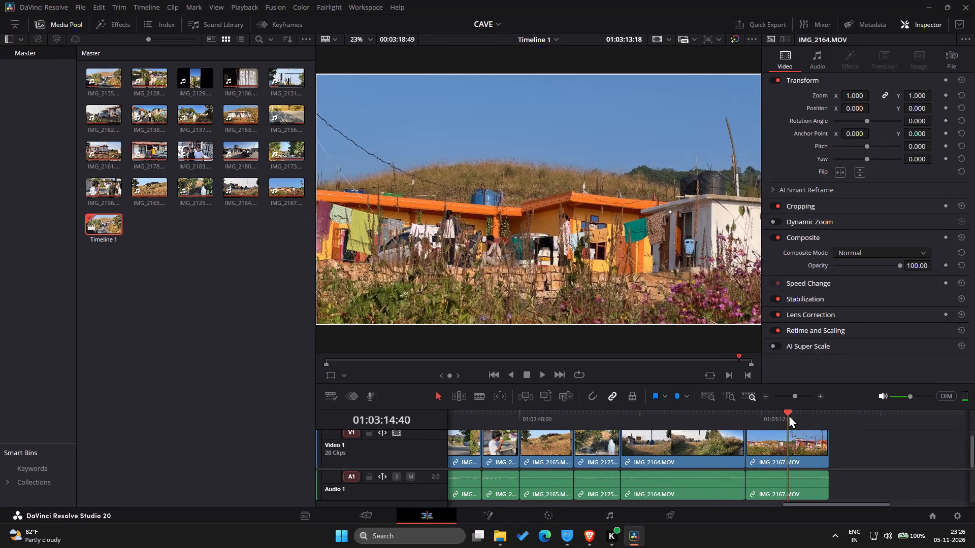
drag(789, 415, 879, 415)
Look over the arrangement of all clips along the timeline, from the opening clips to the last one.
scroll(771, 430, left, 1)
scroll(771, 430, right, 1)
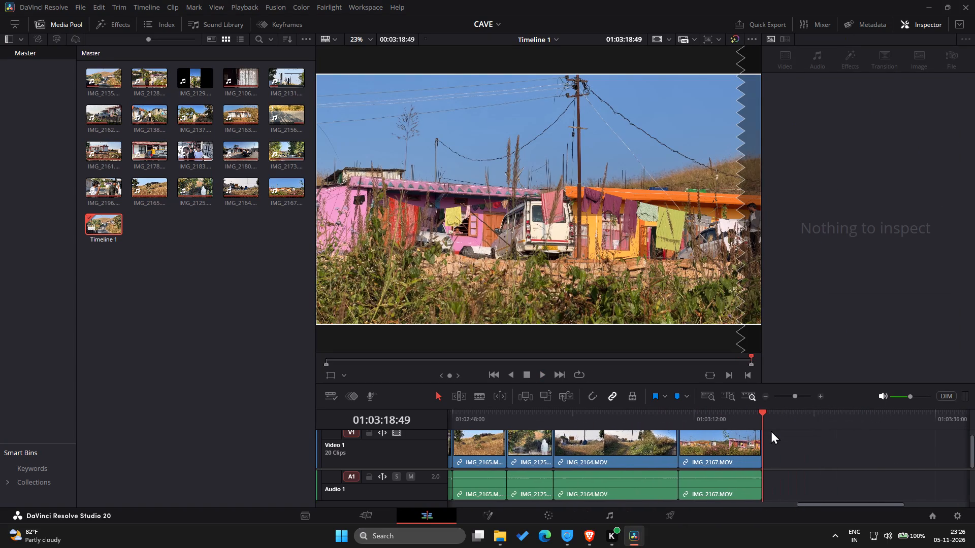
ctrl+scroll(771, 430, down, 1)
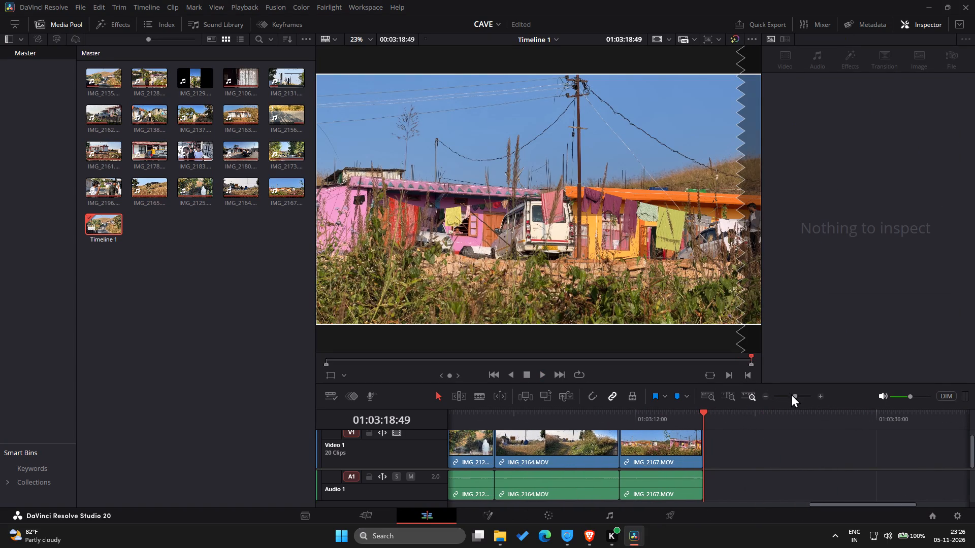
click(791, 394)
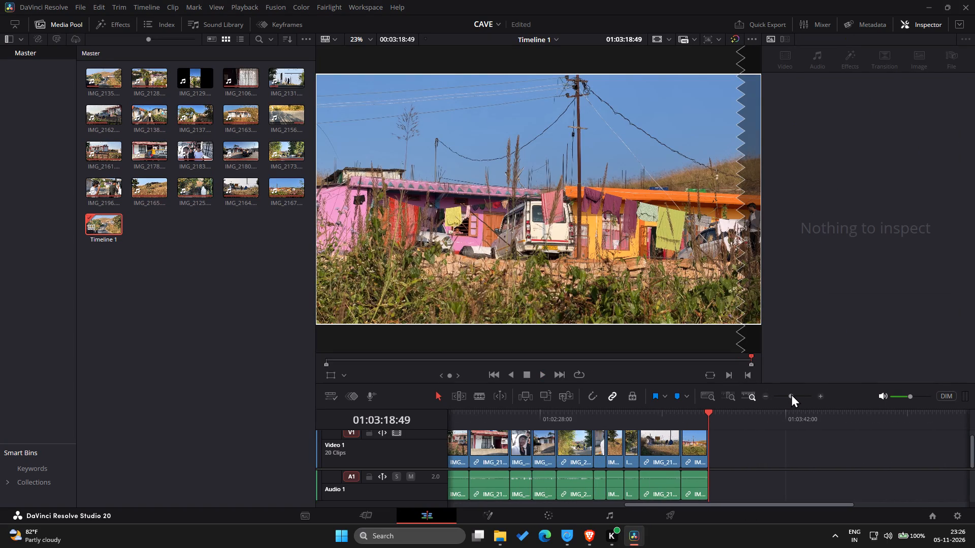
scroll(669, 449, right, 2)
scroll(669, 449, left, 1)
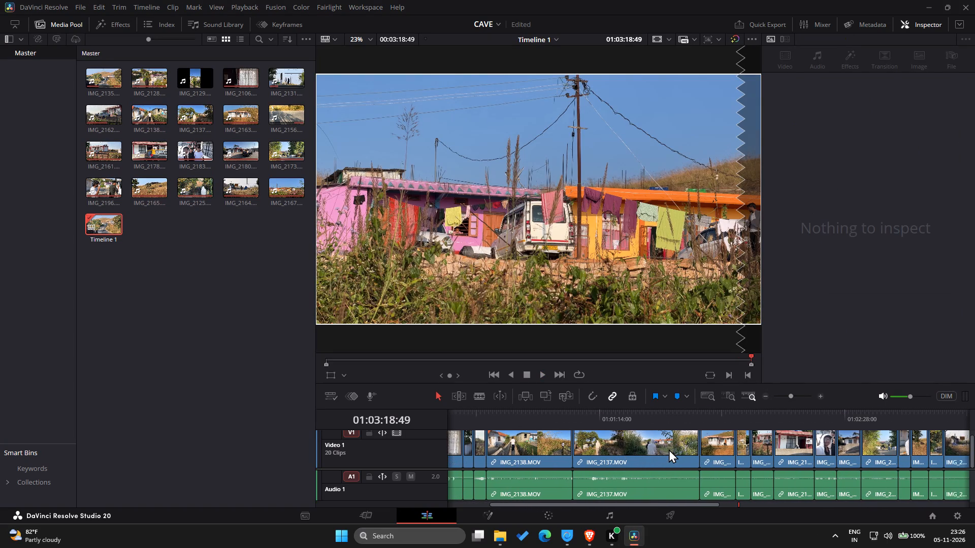
scroll(717, 451, right, 2)
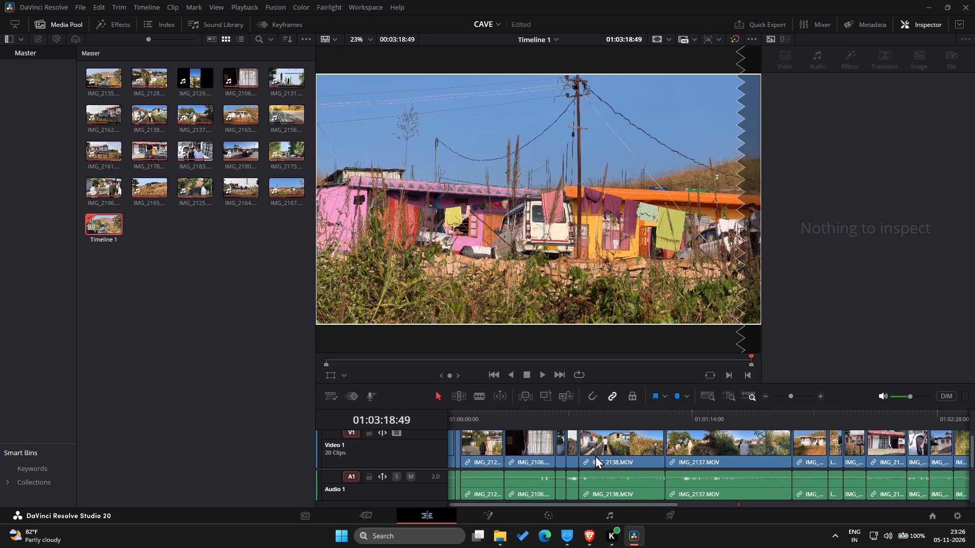
scroll(595, 455, left, 1)
scroll(595, 455, right, 2)
scroll(595, 455, left, 1)
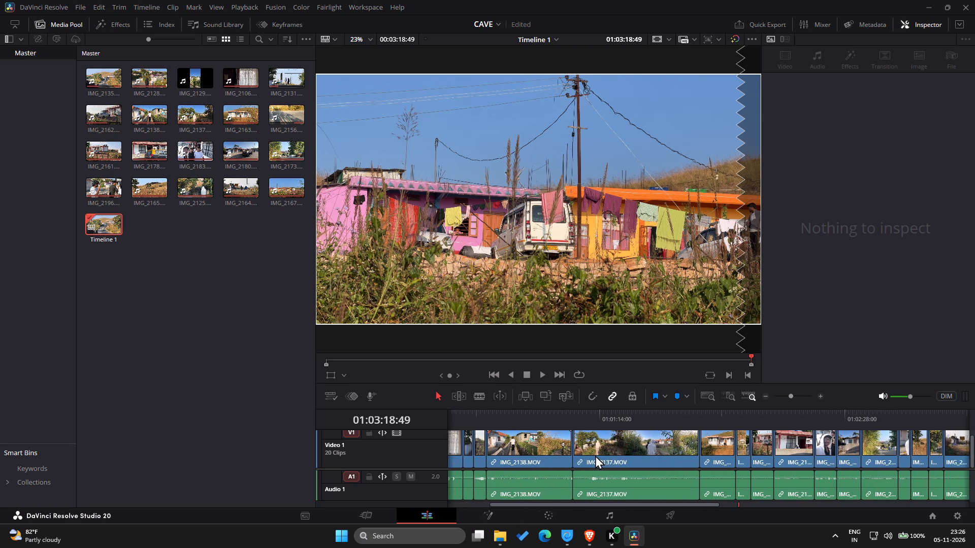
scroll(595, 455, left, 2)
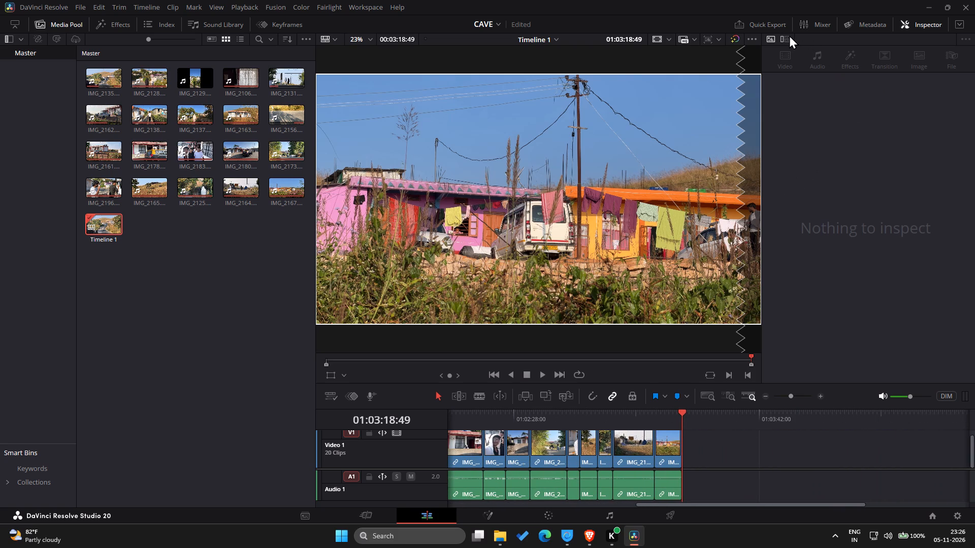
Go to the Deliver page and set the MP4 export's codec to H.264.
click(654, 521)
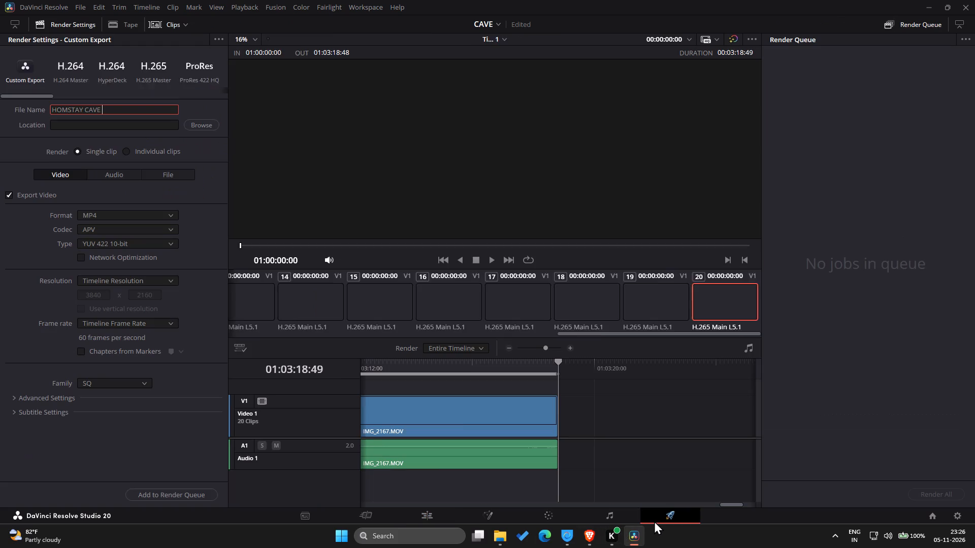
click(138, 233)
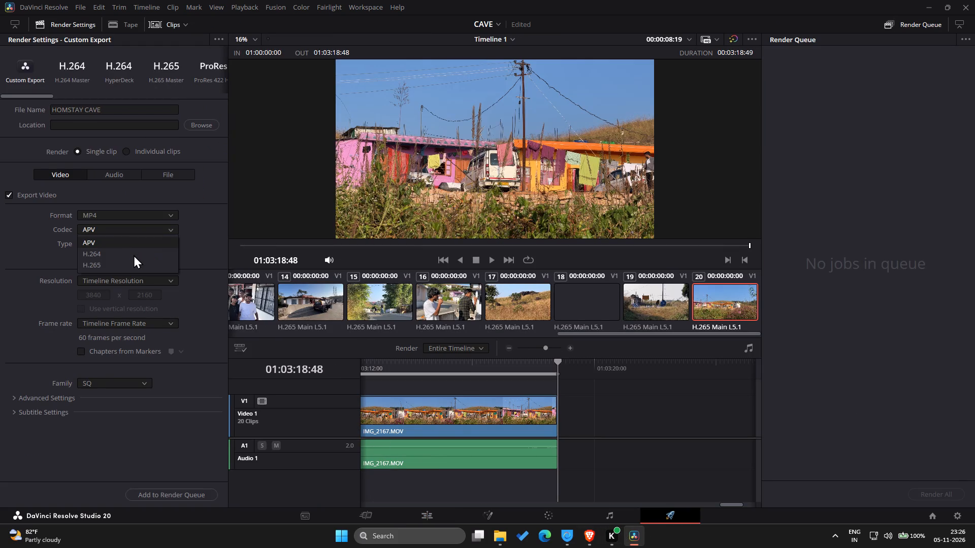
click(134, 255)
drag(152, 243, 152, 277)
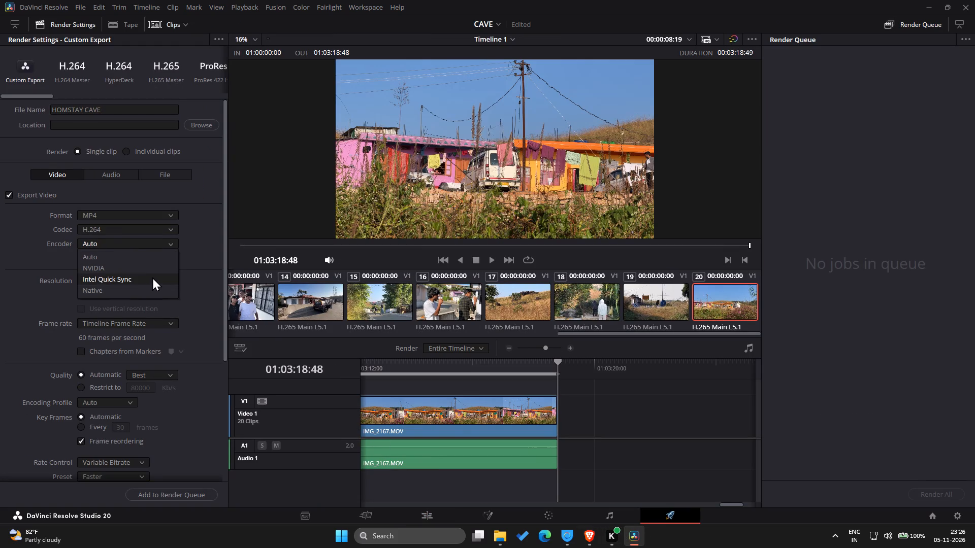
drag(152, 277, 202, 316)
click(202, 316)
Set the export resolution to 3840 x 2160 Ultra HD.
drag(158, 279, 162, 324)
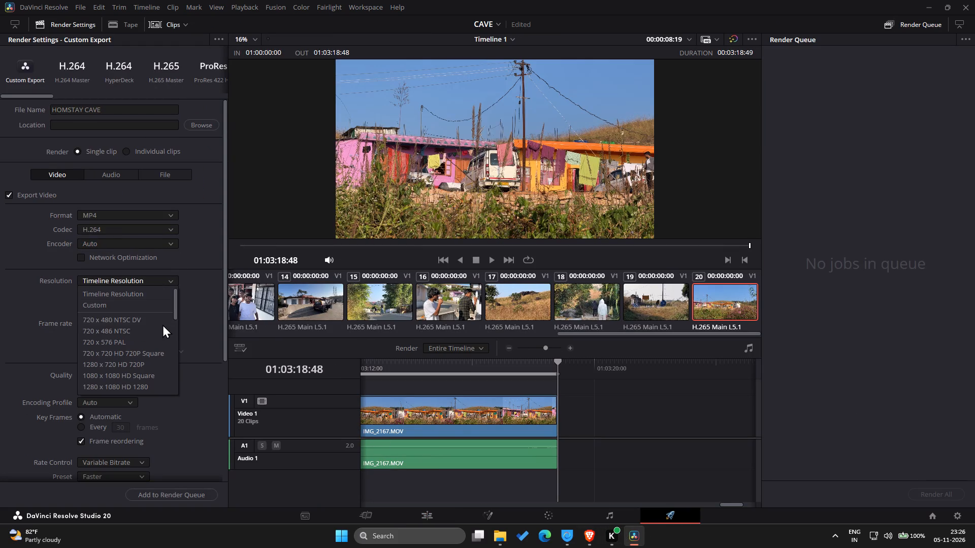
drag(162, 324, 174, 315)
drag(174, 315, 173, 327)
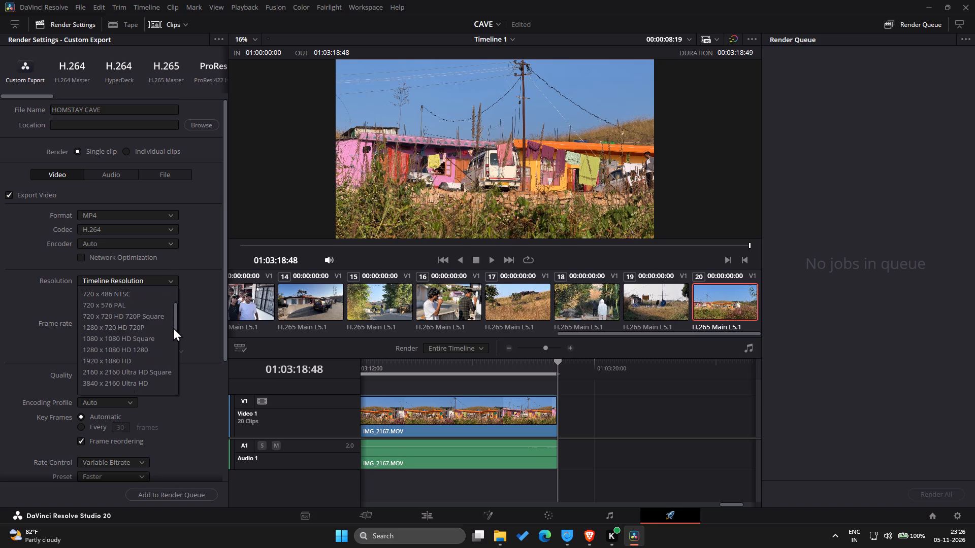
drag(173, 327, 173, 332)
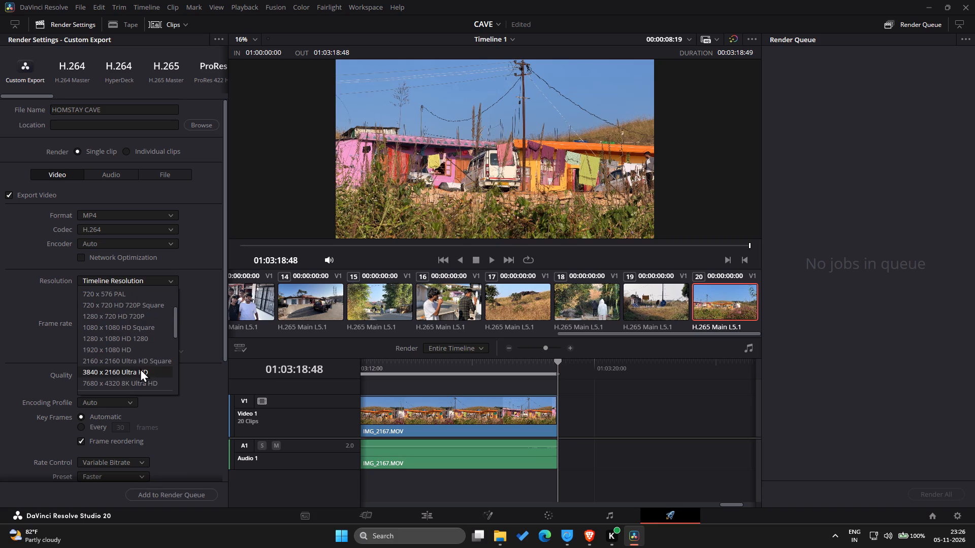
click(140, 368)
Add the HOMSTAY CAVE export to the render queue, with the MEGHALAYA VIDEO EDIT folder as its destination.
click(180, 490)
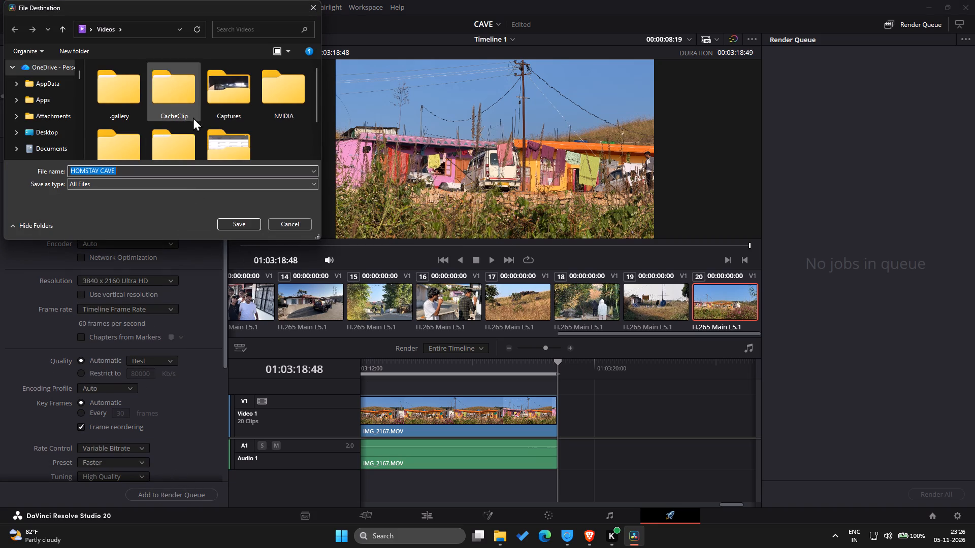
drag(80, 79, 79, 90)
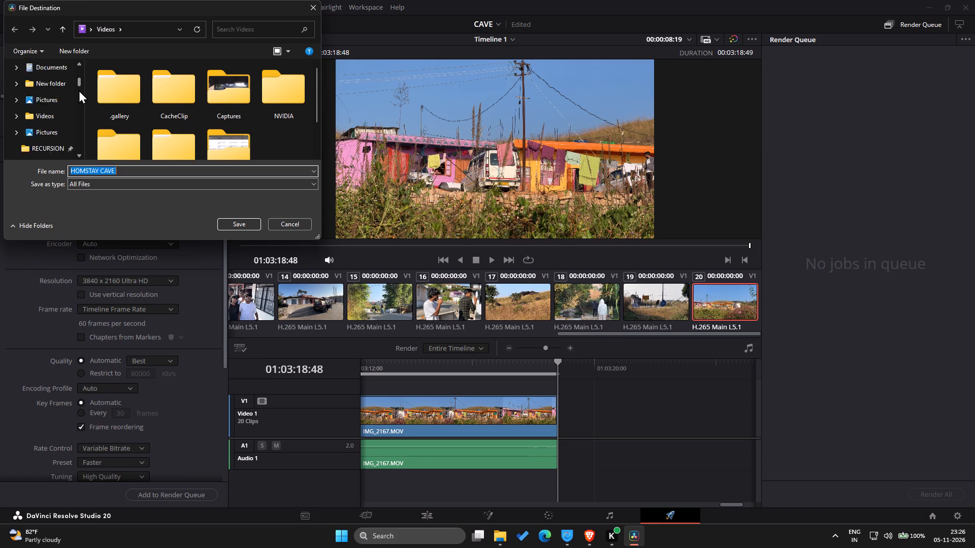
drag(79, 90, 78, 99)
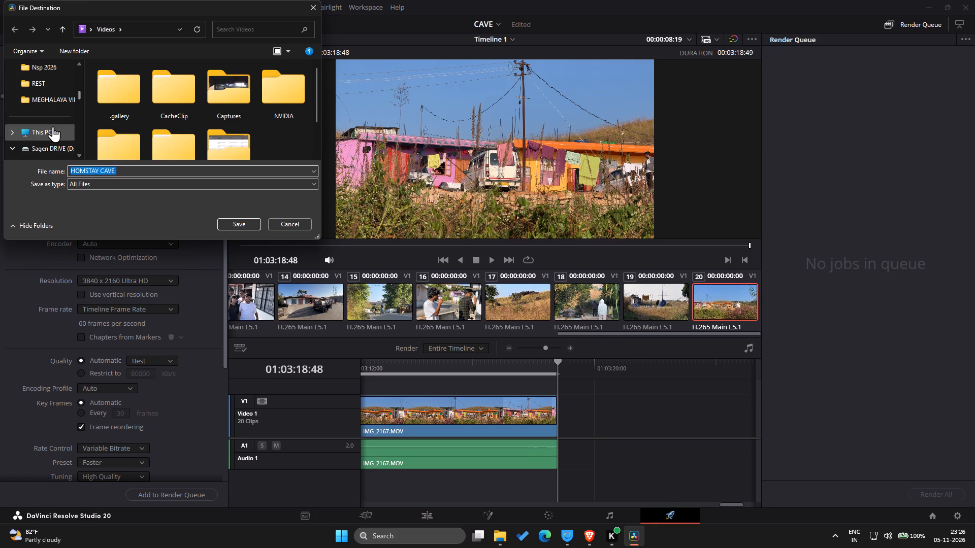
double_click(58, 97)
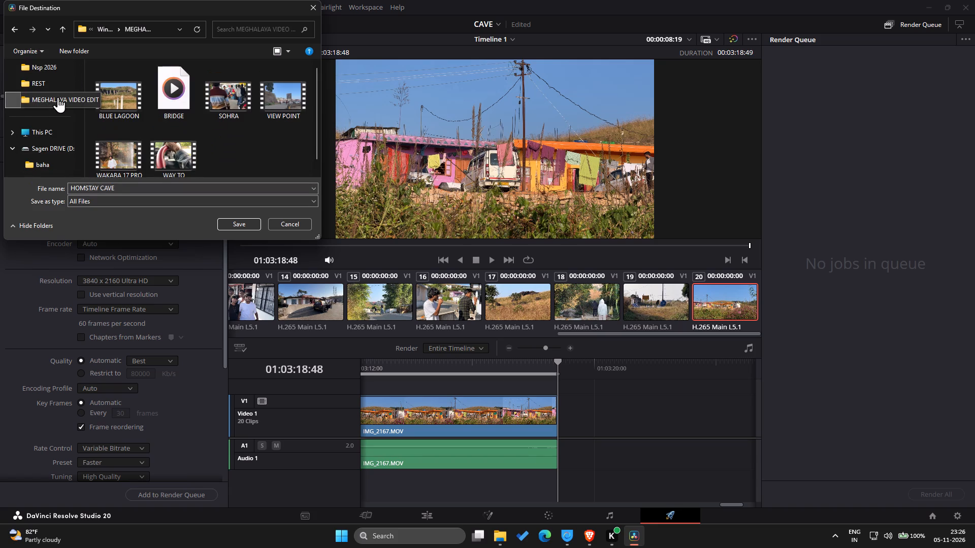
click(250, 223)
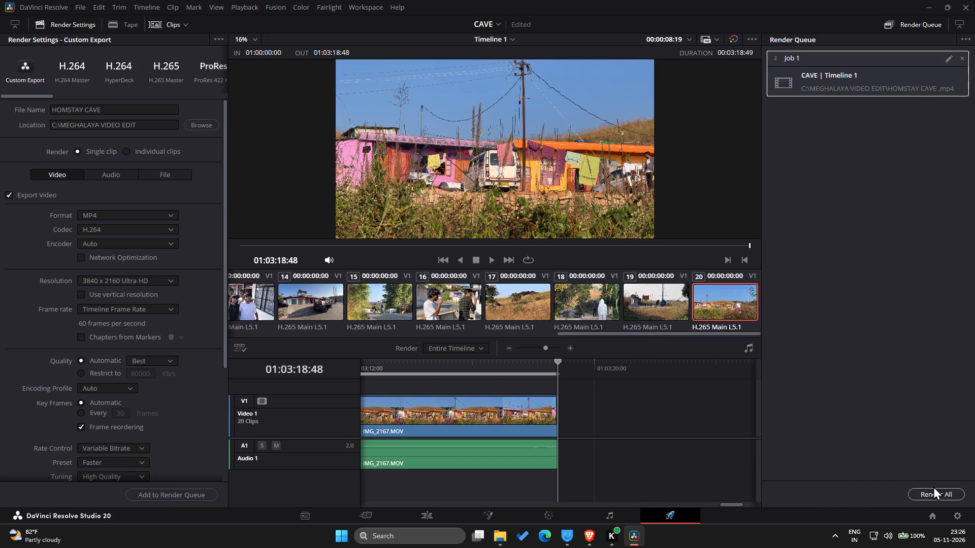
Start rendering the queued HOMSTAY CAVE job.
click(933, 486)
click(943, 495)
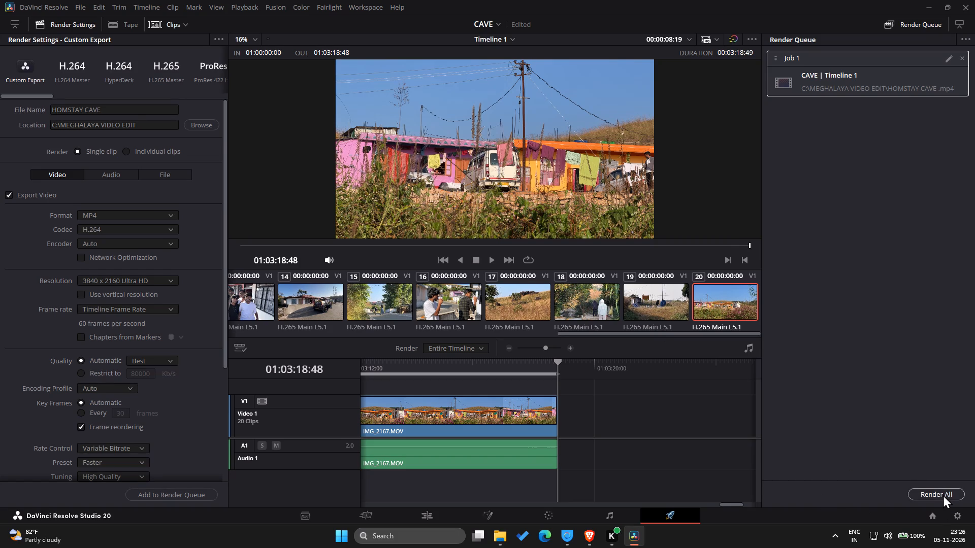